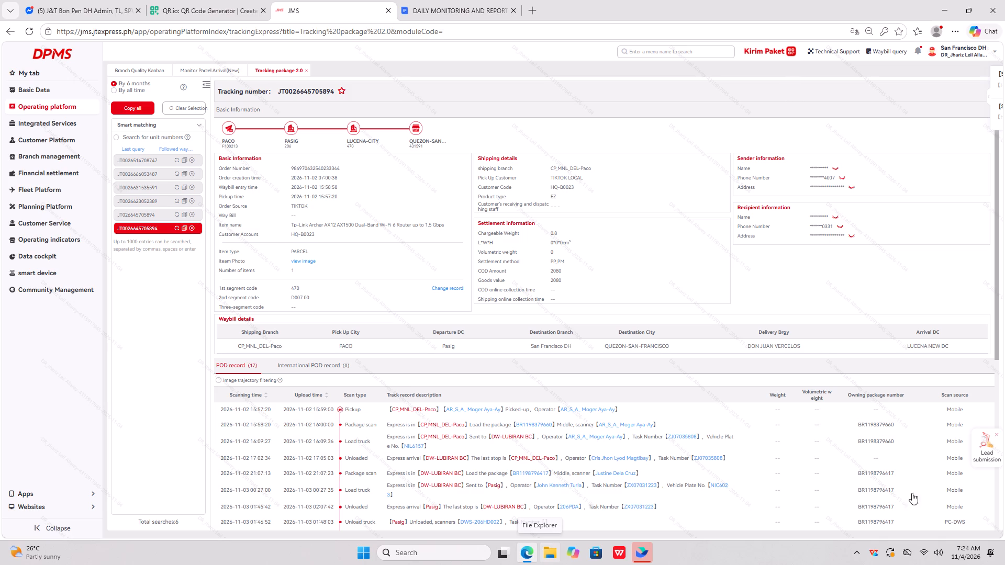
Open the Schedule page under Customer Order Schedule in the Customer Platform.
left_click(59, 140)
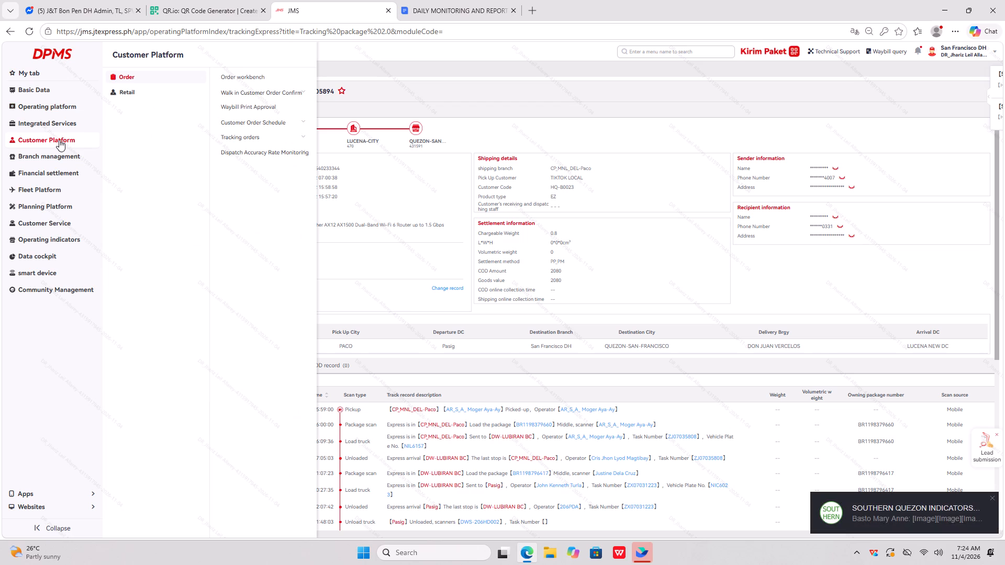
left_click(230, 124)
left_click(225, 140)
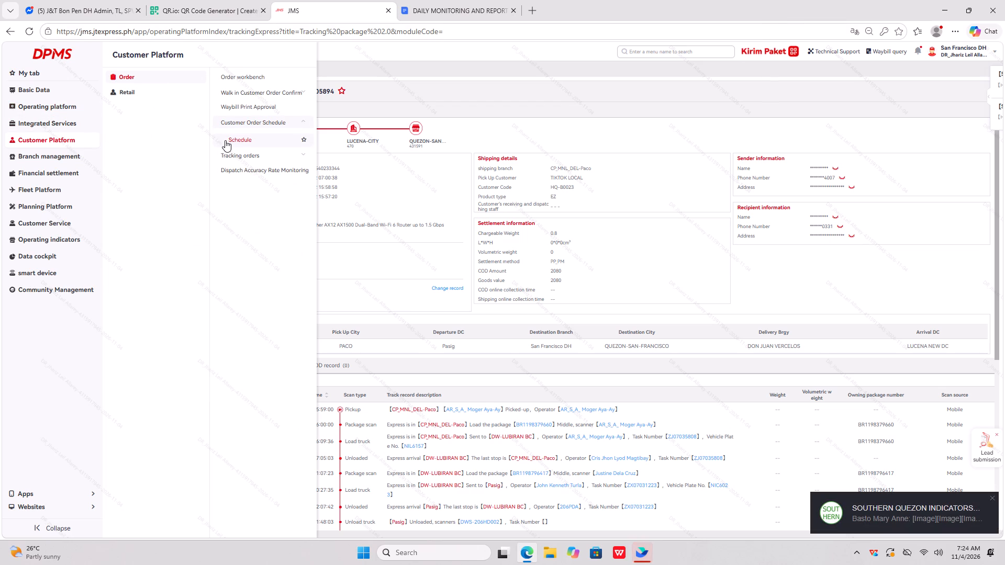
left_click(249, 139)
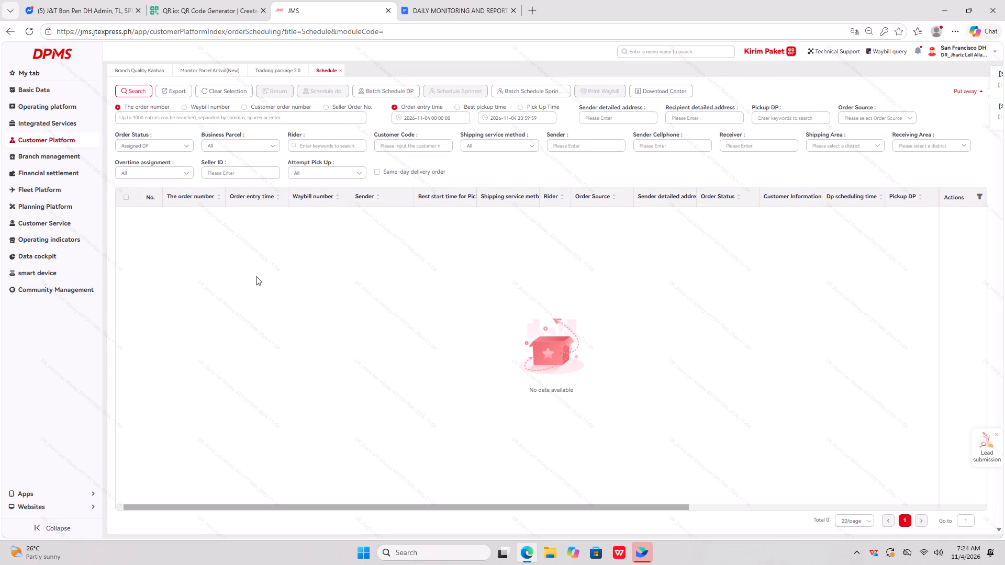
left_click(435, 120)
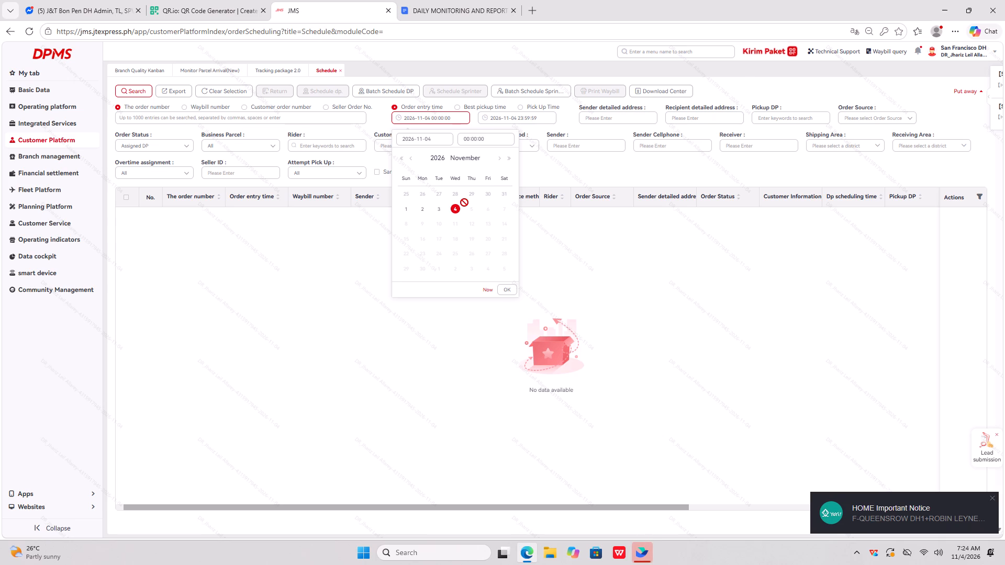
left_click(411, 159)
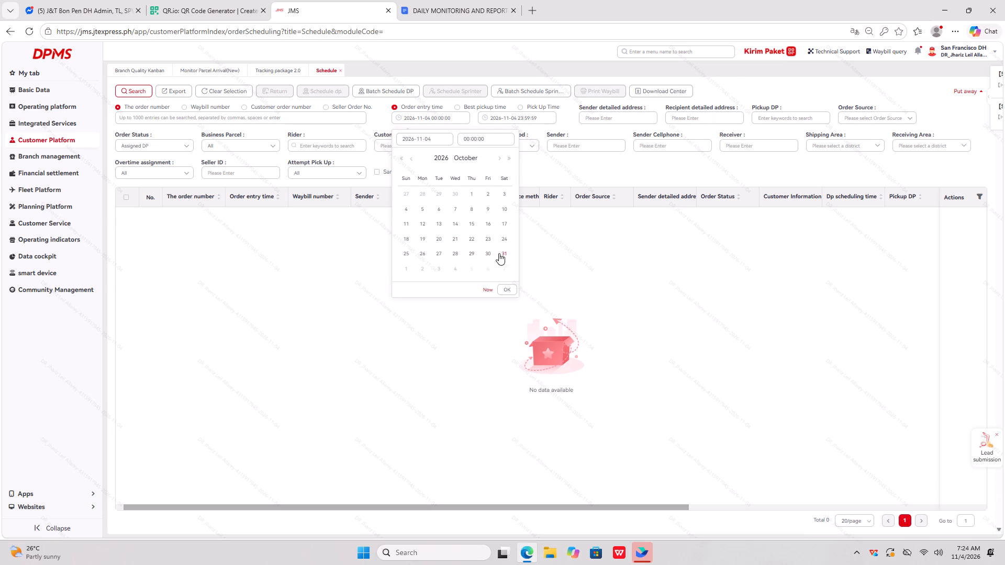
double_click(472, 251)
left_click(499, 288)
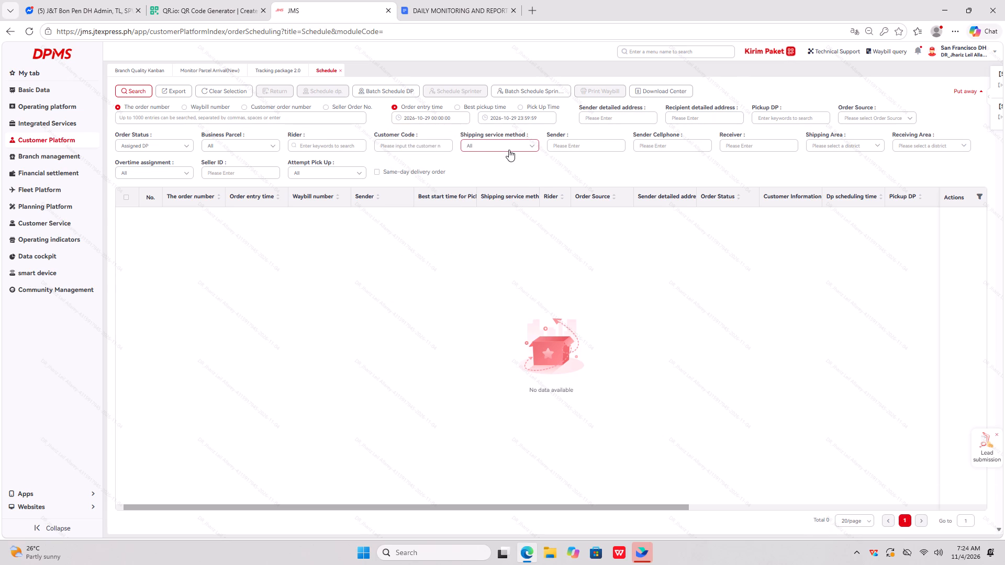
left_click(530, 120)
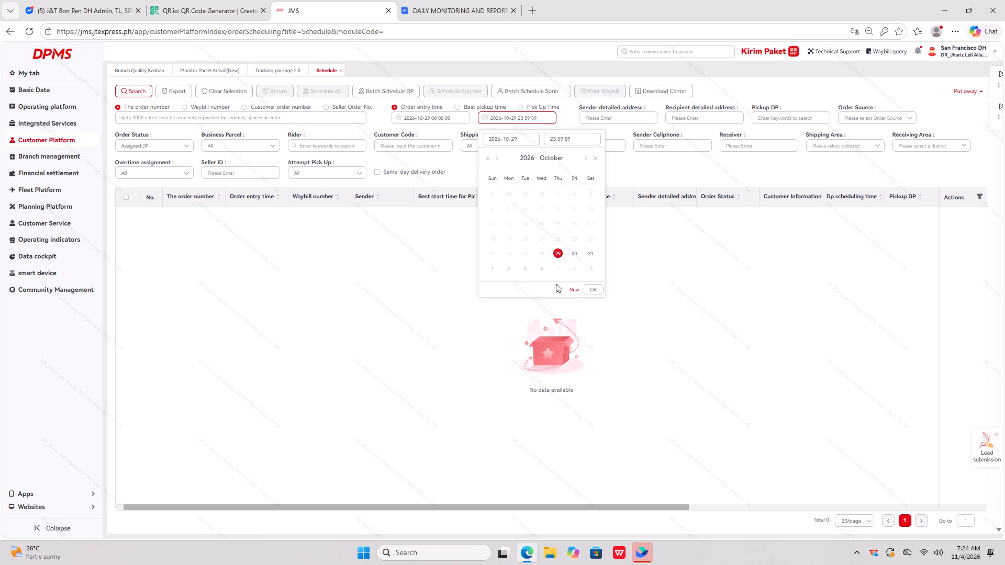
left_click(588, 157)
left_click(542, 209)
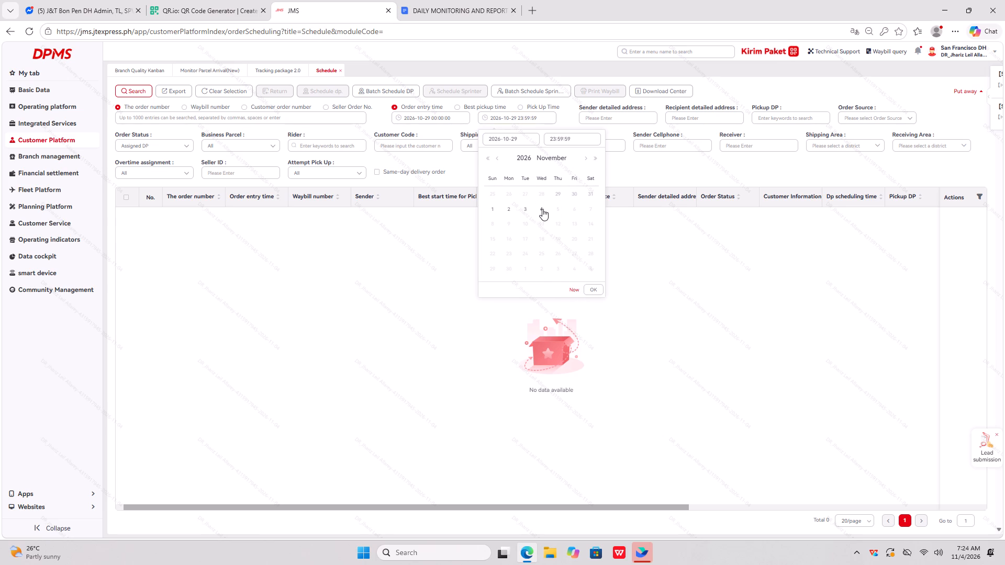
left_click(588, 289)
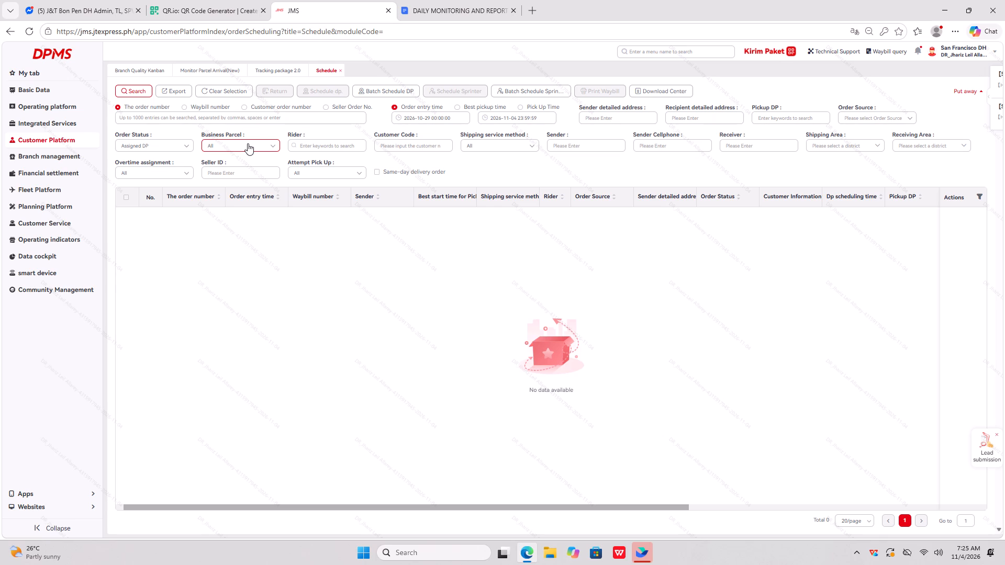
left_click(442, 119)
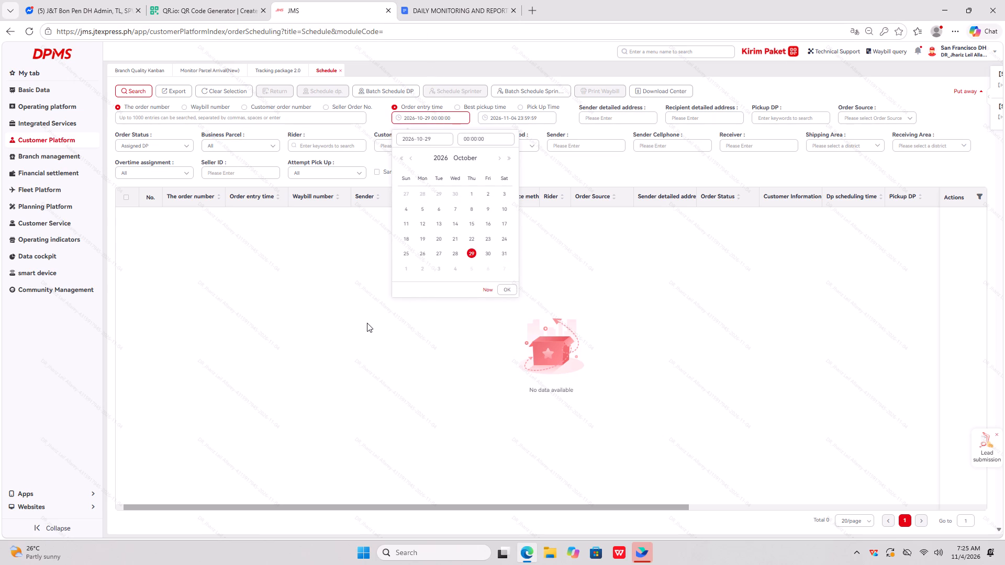
left_click(510, 292)
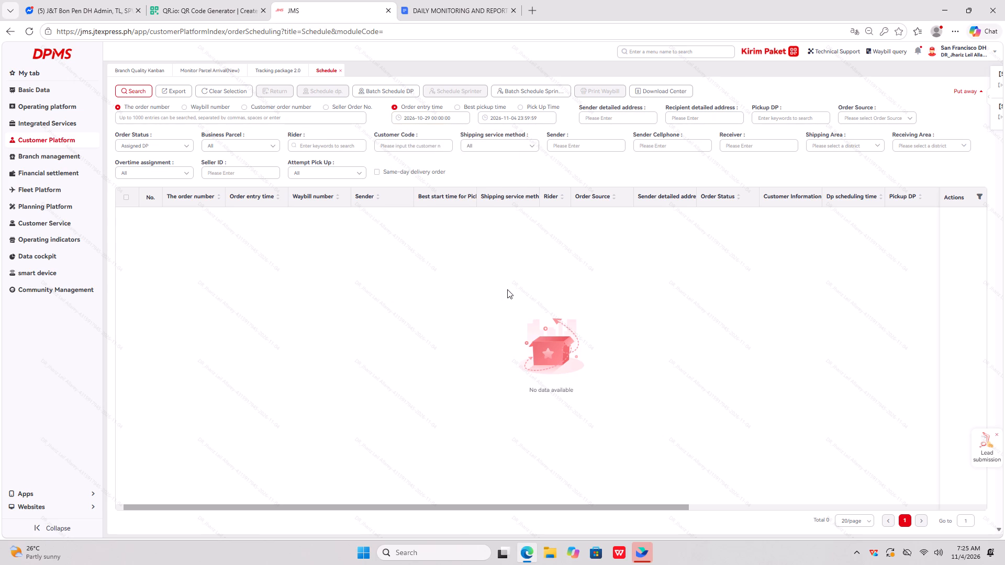
Set the shipping service method to Pick Up and search the Assigned DP orders, dismissing the notification.
left_click(523, 144)
left_click(477, 194)
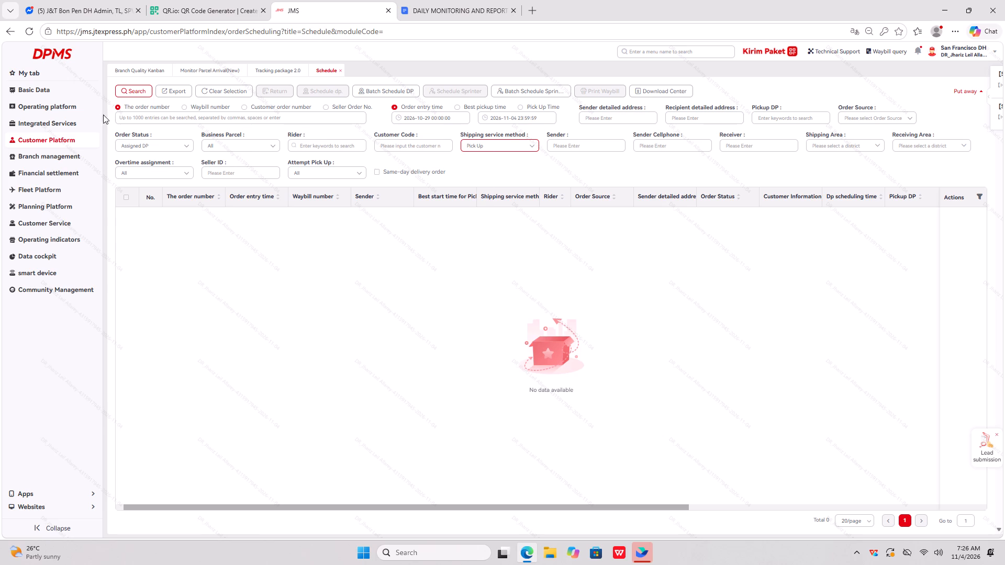
left_click(122, 93)
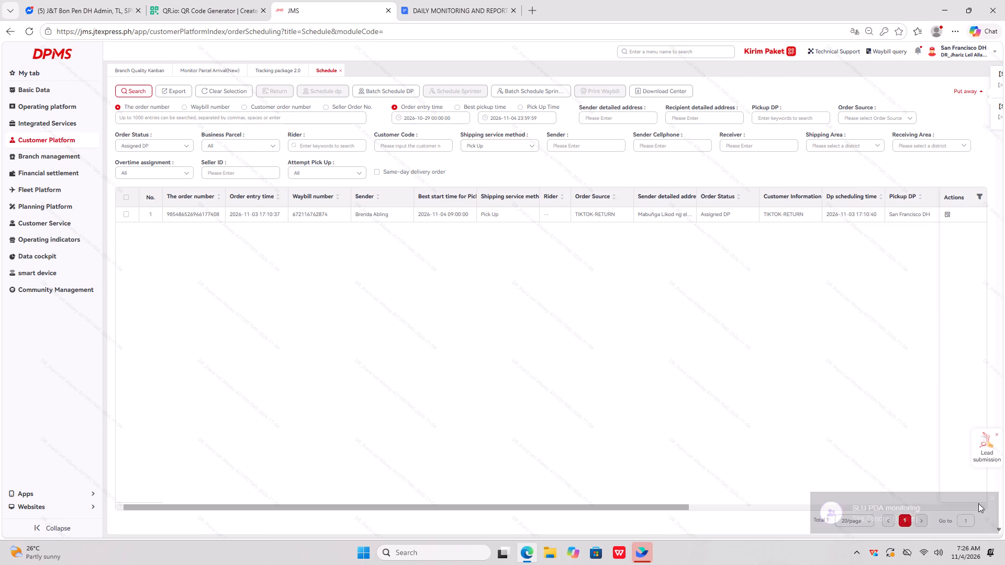
left_click(992, 495)
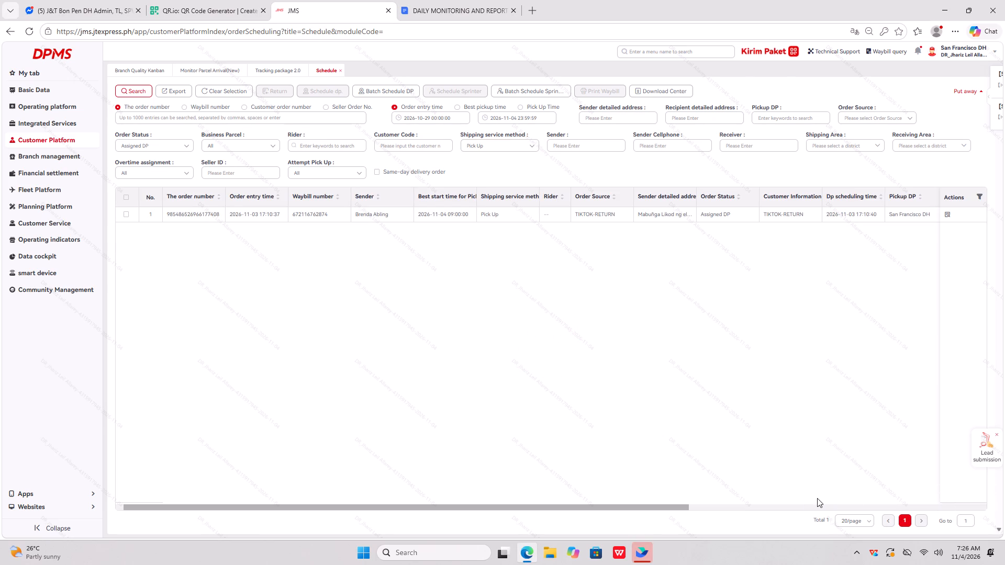
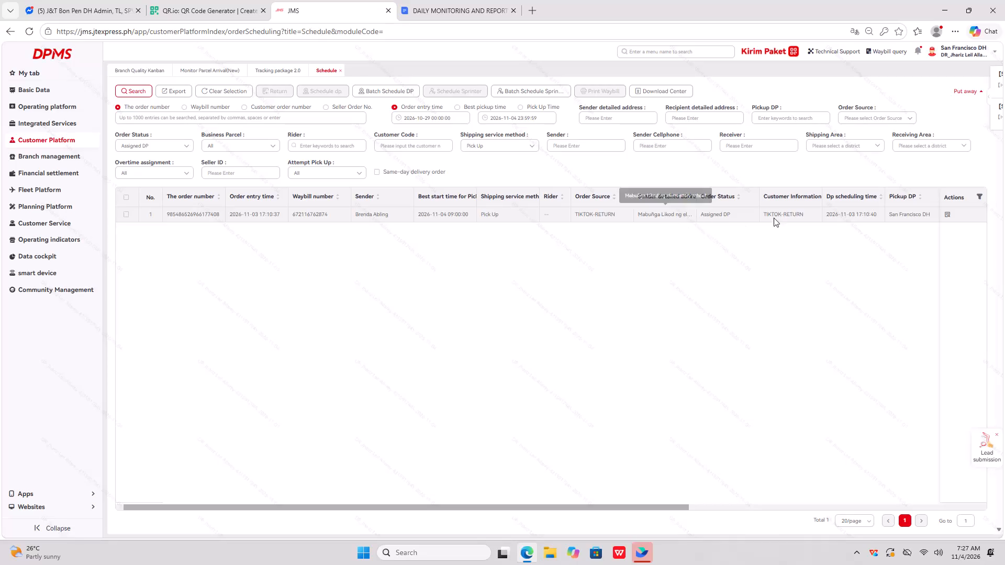
Review the schedule details of the listed TIKTOK-RETURN pick-up order, and return to the Schedule list.
left_click(948, 214)
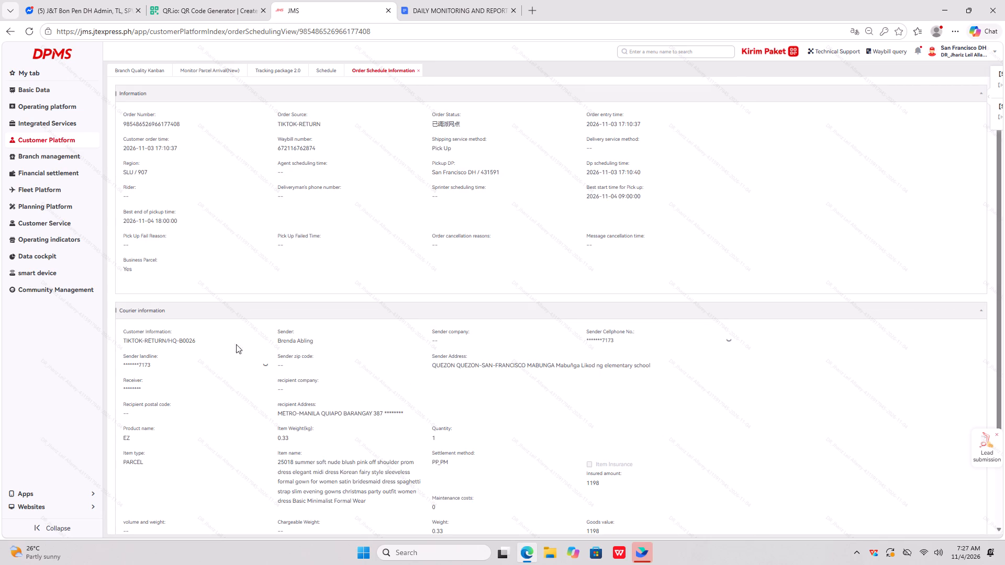
left_click(328, 72)
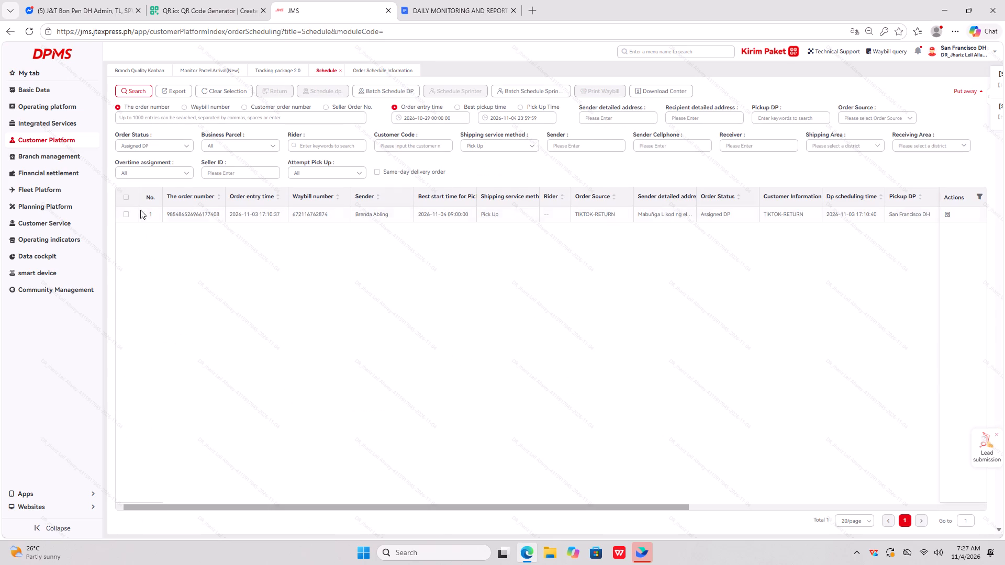
Select the TIKTOK-RETURN pick-up order assigned to San Francisco DH in the schedule list.
left_click(125, 215)
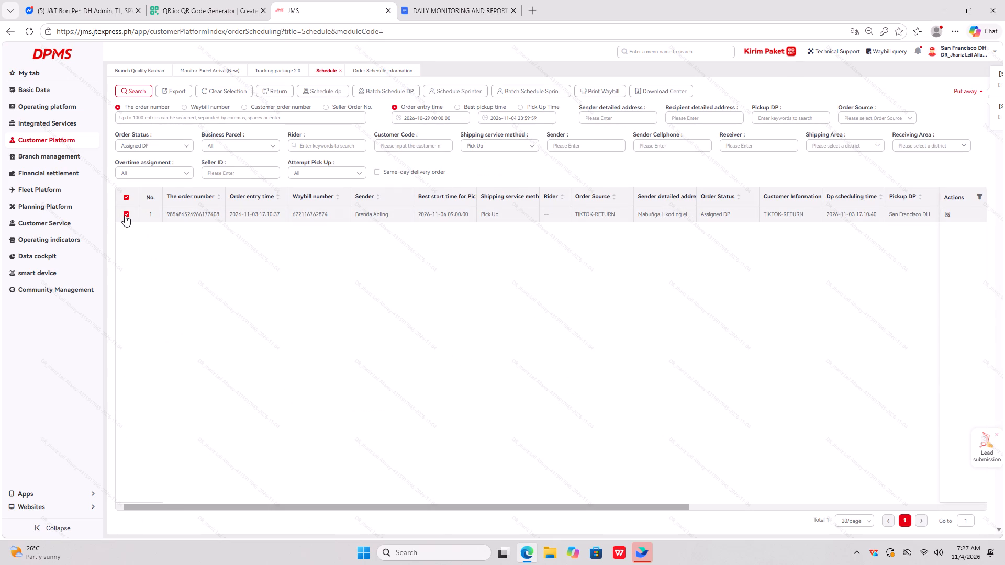
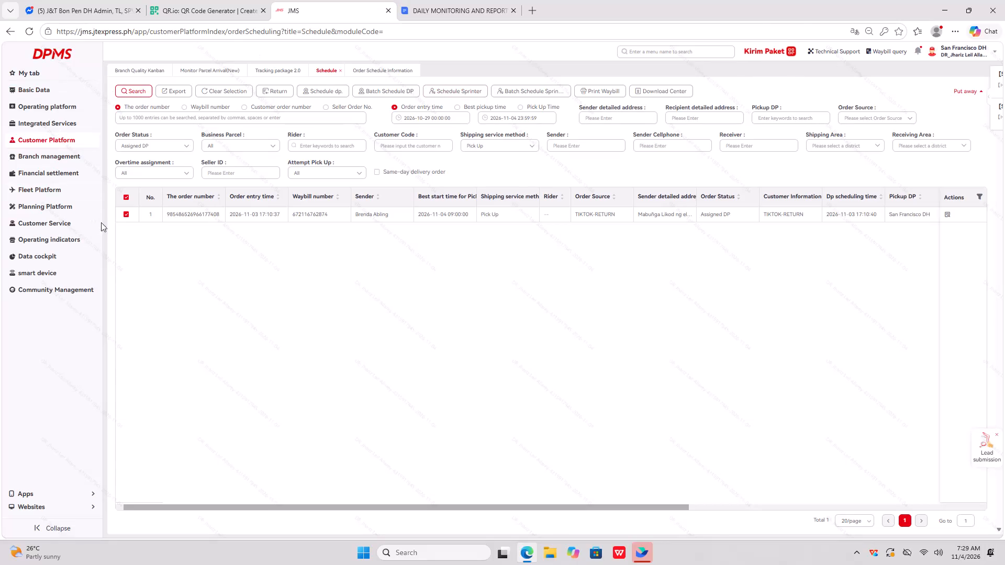
Clear the current order selection and search the schedule list for pick-up orders with order status Assigned Rider.
left_click(128, 196)
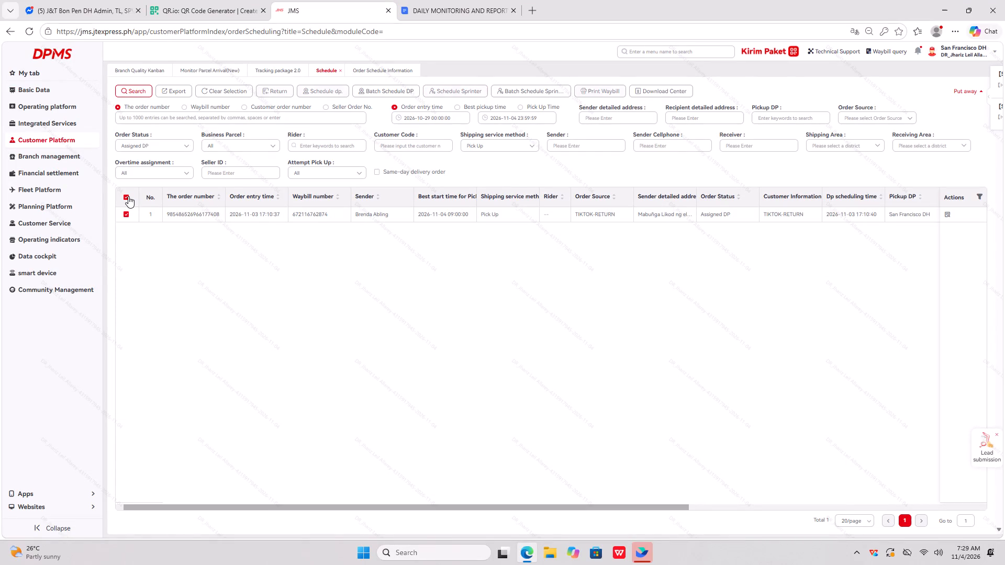
left_click(187, 144)
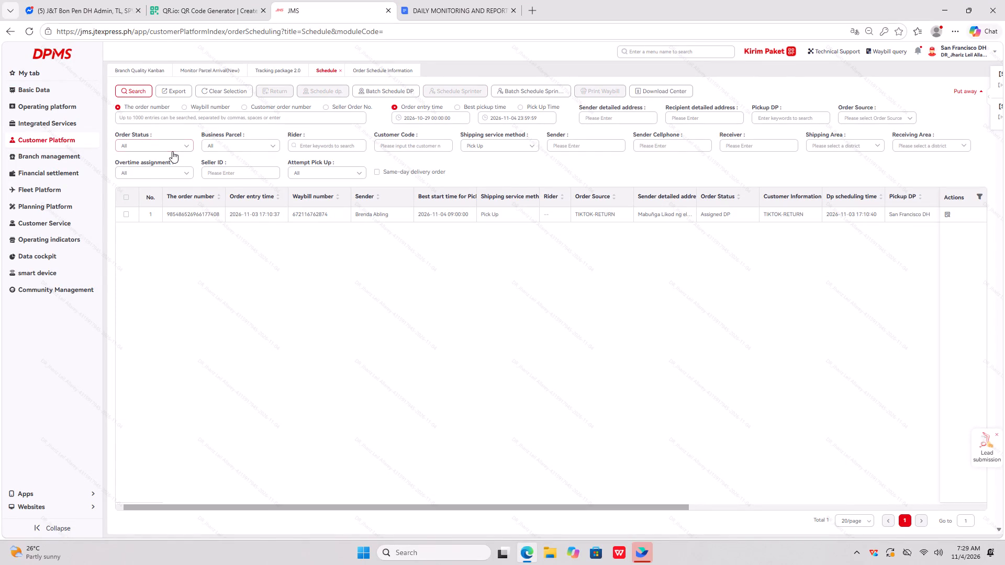
left_click(166, 150)
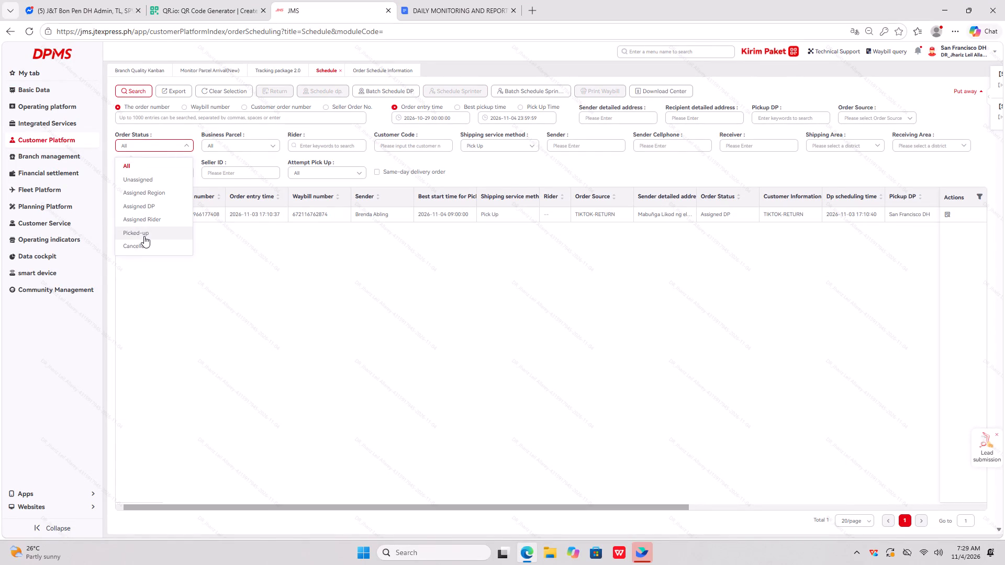
left_click(146, 220)
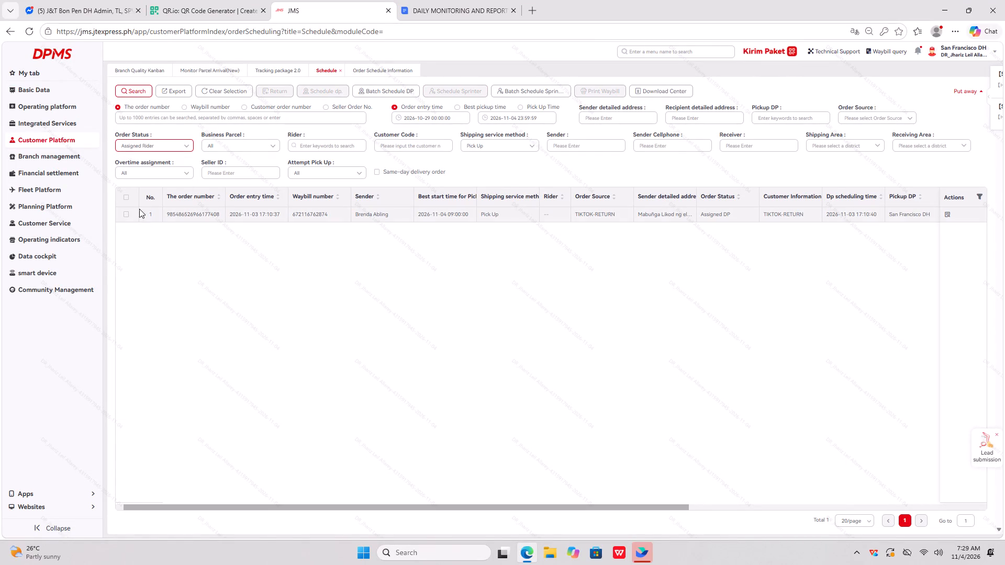
left_click(136, 91)
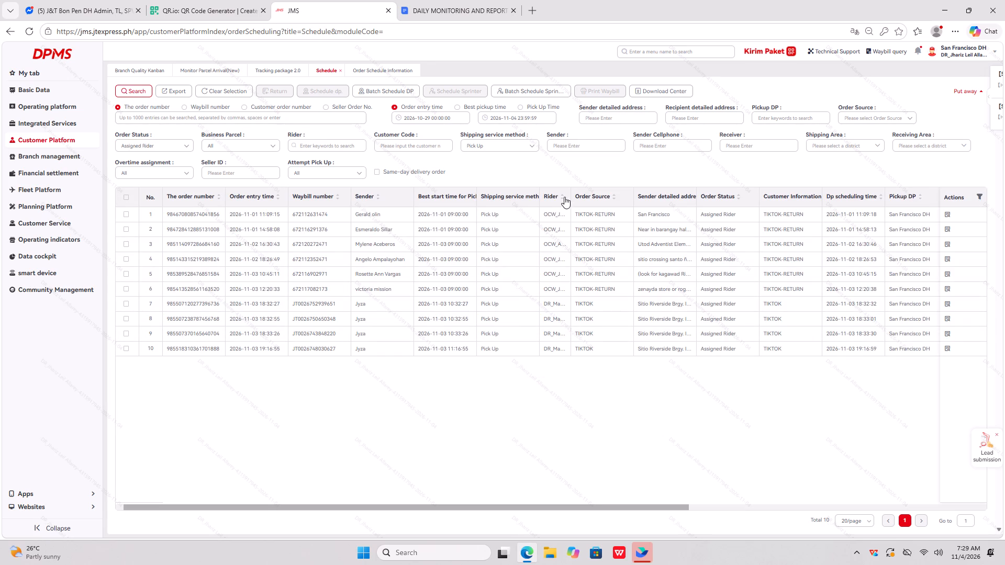
Widen the Rider column and select the two TIKTOK-RETURN orders in rows 5 and 6 of the schedule list.
left_click_drag(570, 192, 585, 195)
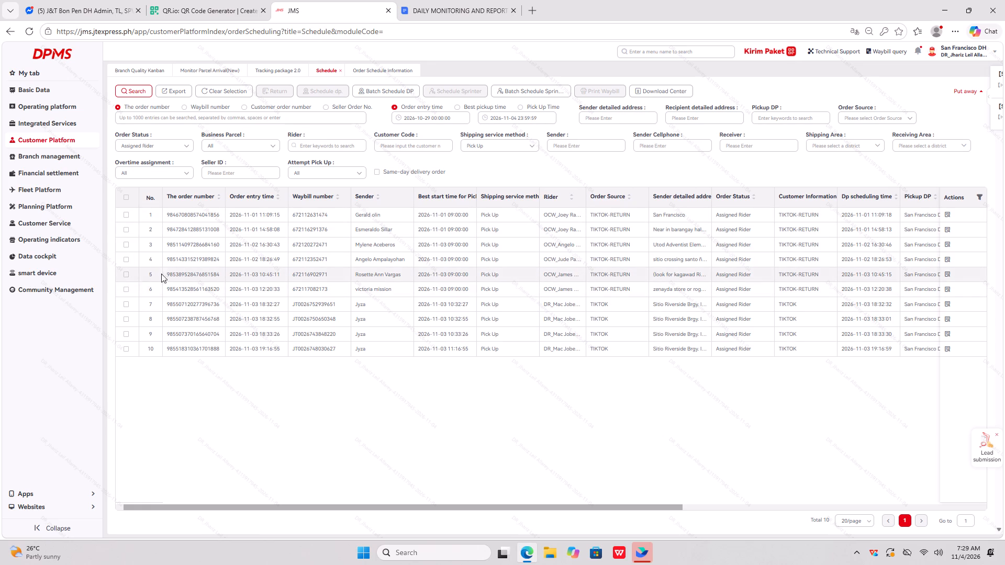
left_click(126, 275)
left_click(125, 289)
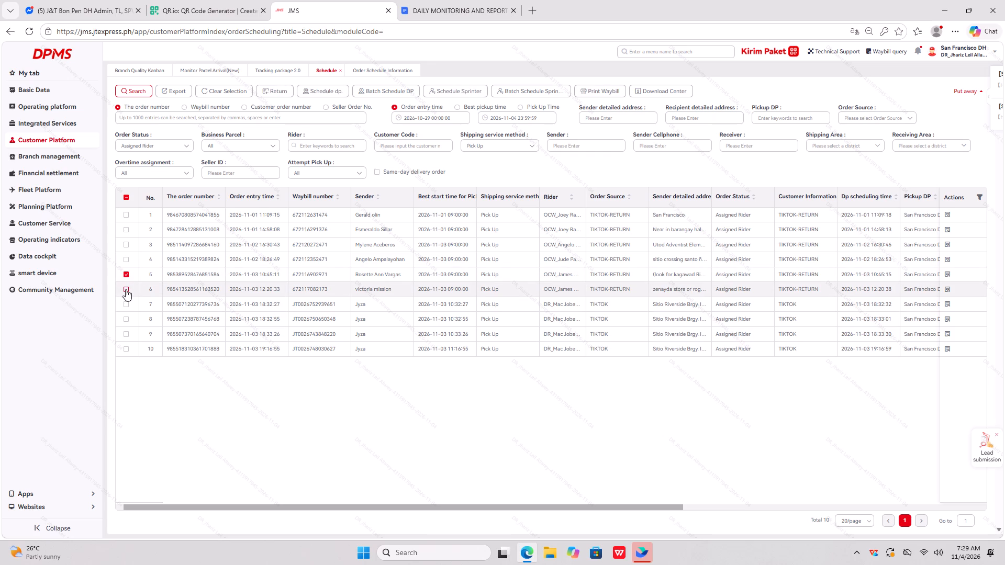
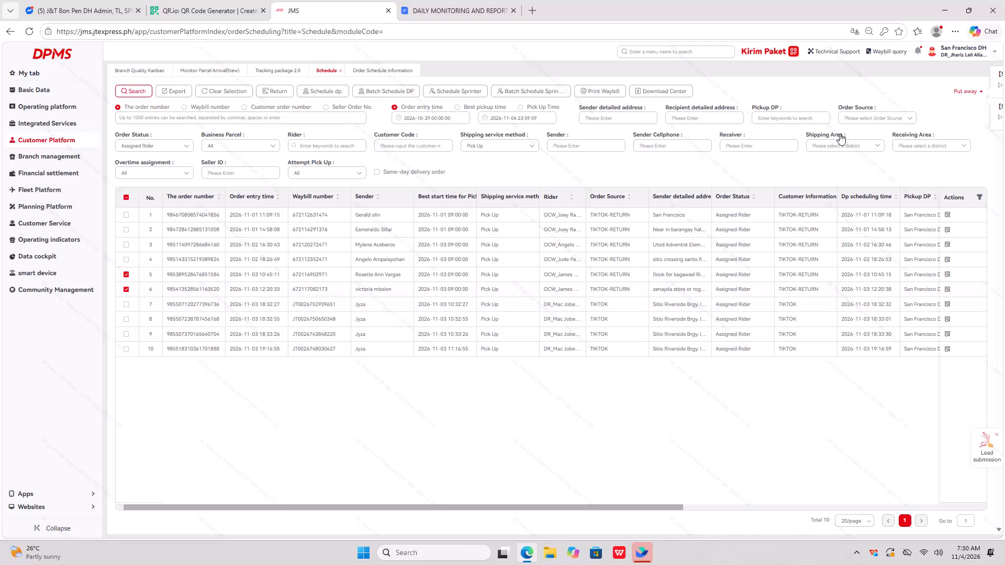
Search the sprinter list for employee MAGNAY and assign the two selected TIKTOK-RETURN orders to that rider, confirming the pick-up arrangement.
left_click(440, 94)
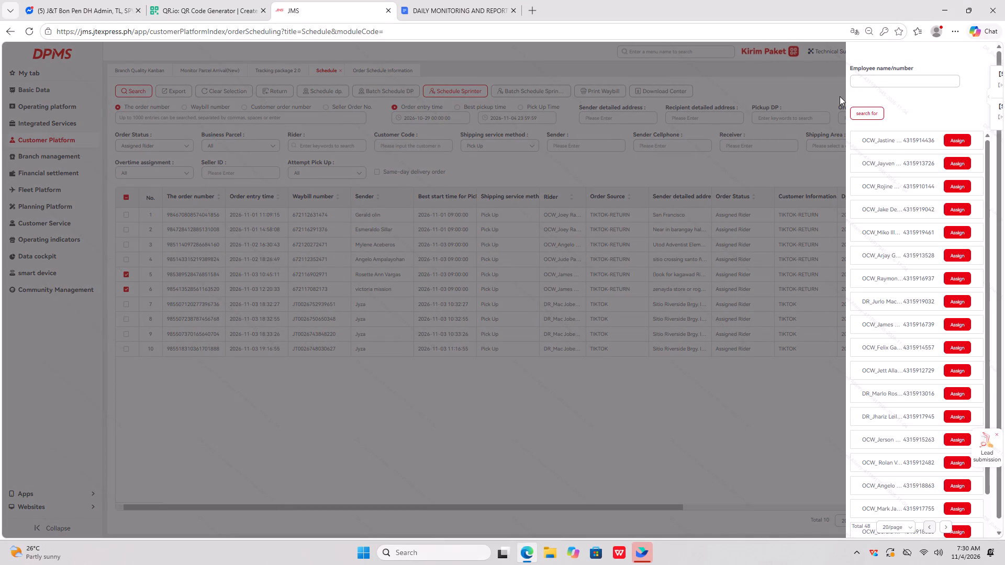
left_click(858, 86)
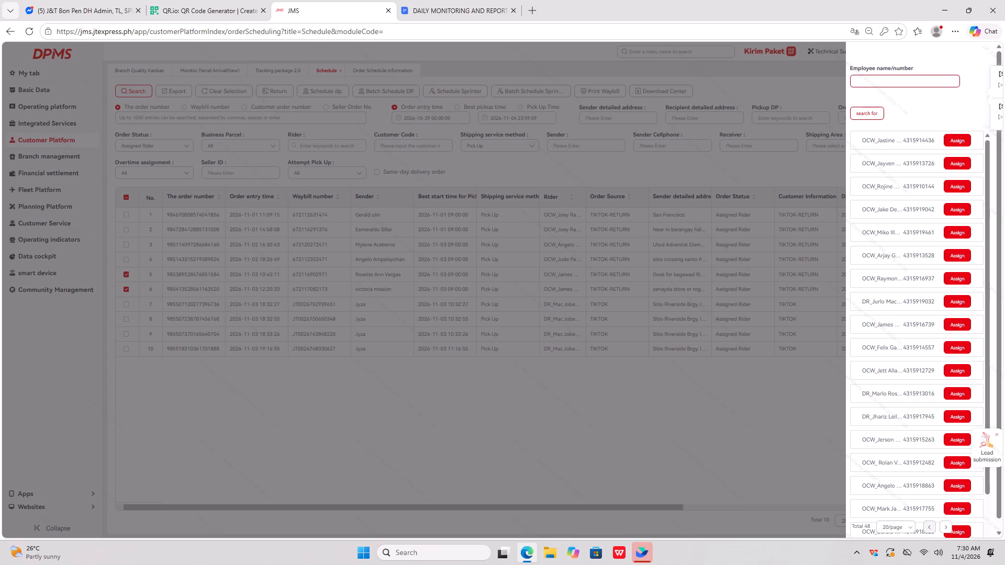
type("MAGNAYE")
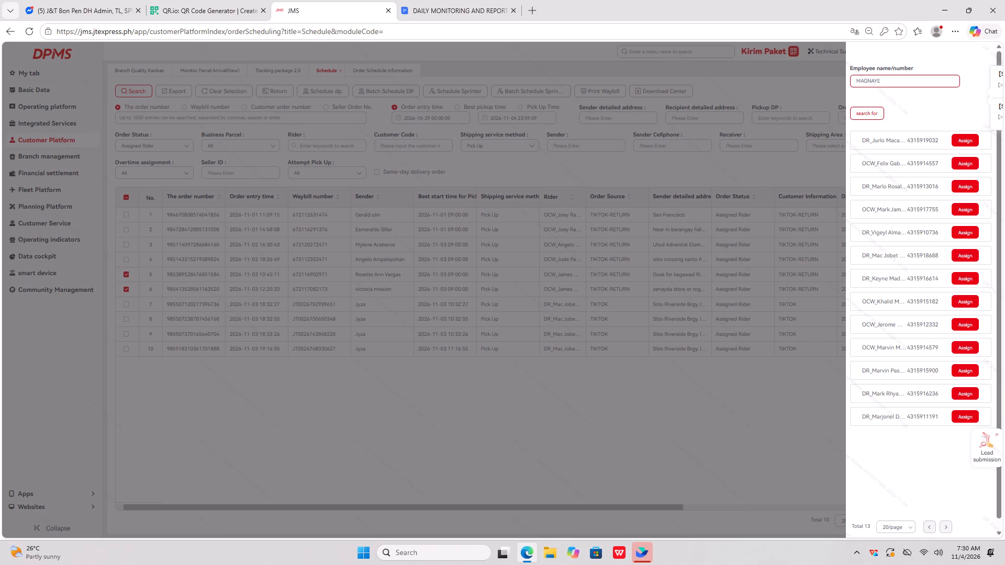
key("BackSpace")
key("BackSpace")
key("BackSpace")
key("BackSpace")
key("BackSpace")
key("BackSpace")
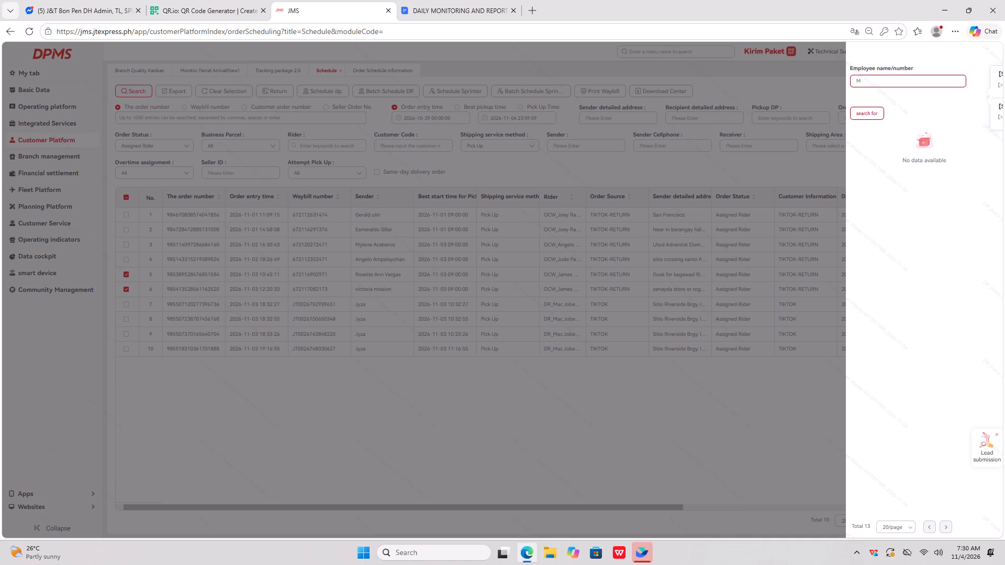
key("BackSpace")
type("MAG")
type("NAY")
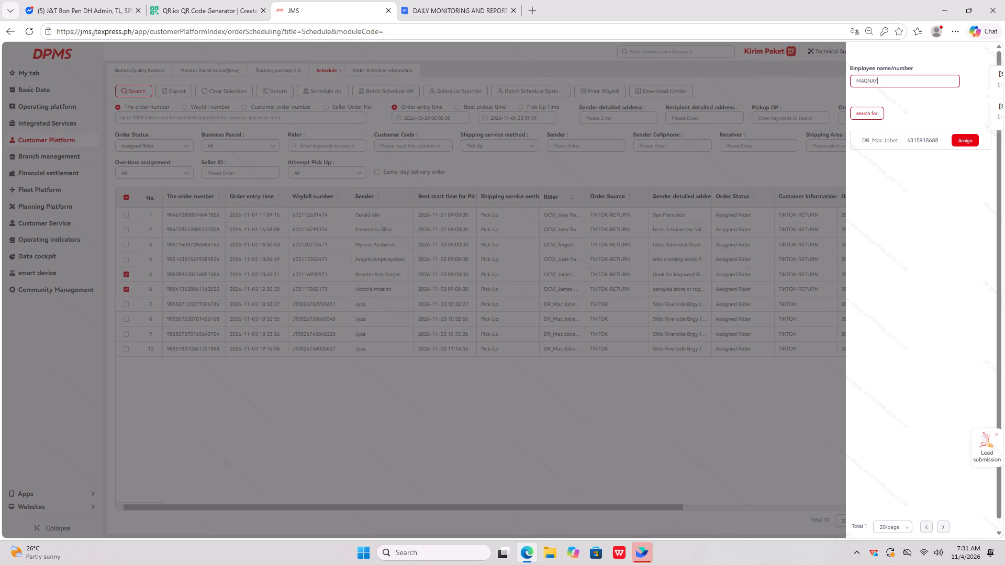
left_click(959, 143)
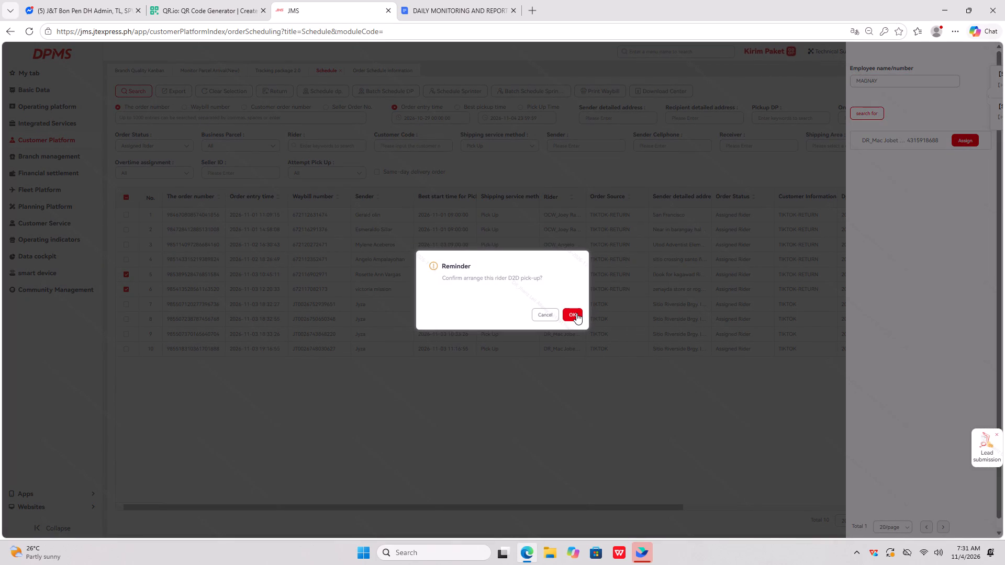
left_click(576, 313)
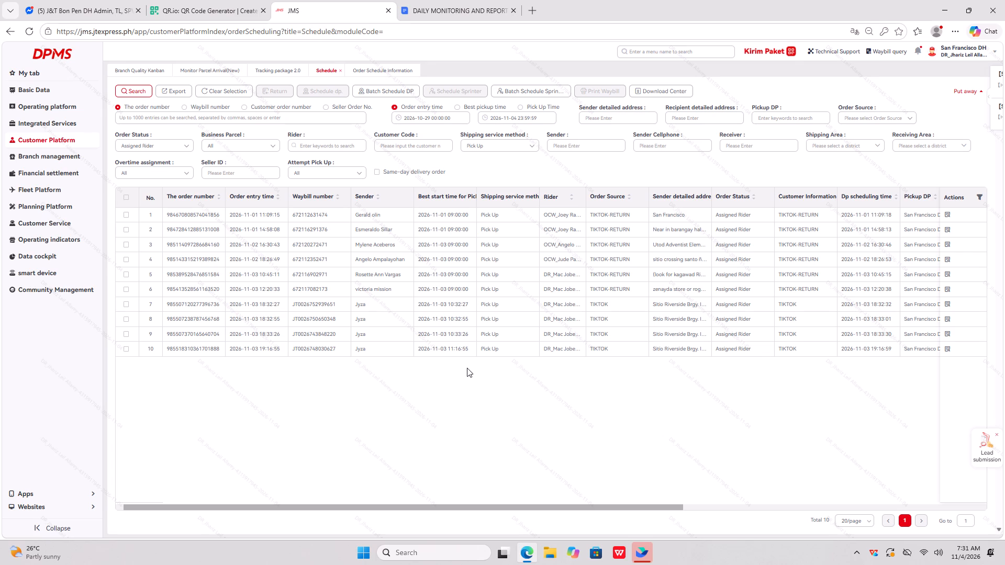
Switch to the QR.io generator, set the QR code type to Text, and return to JMS with the message left blank.
left_click(177, 14)
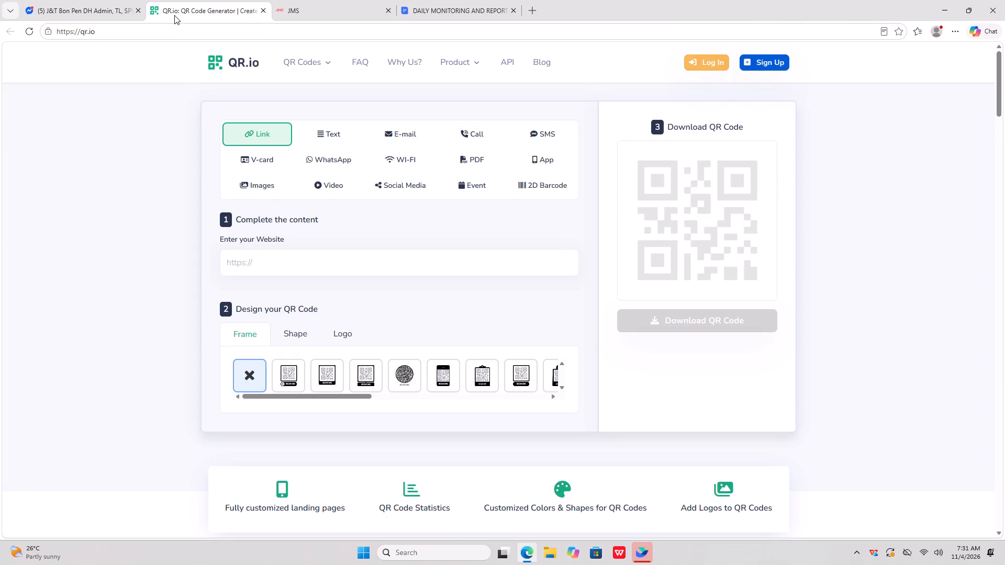
left_click(343, 129)
left_click(252, 257)
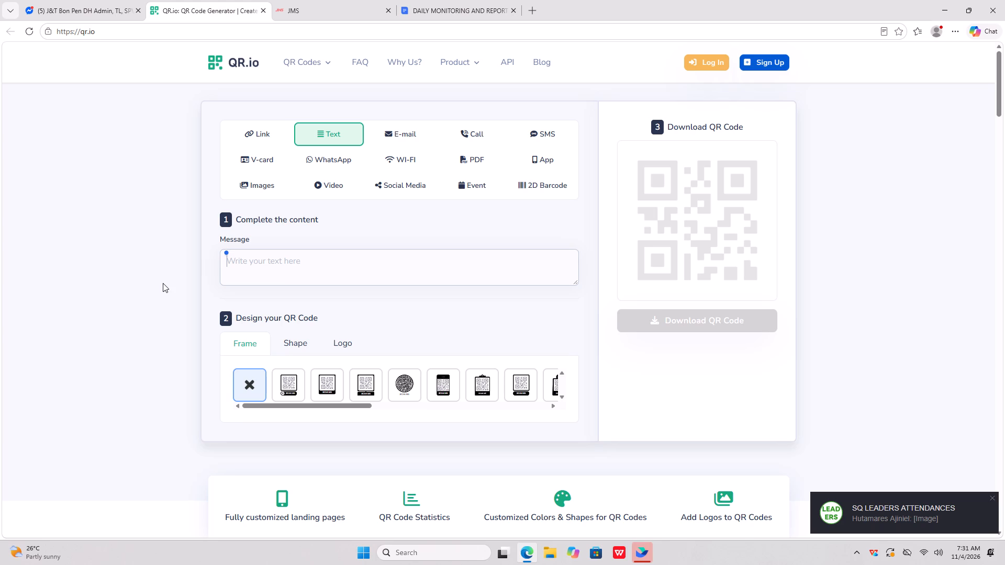
left_click(305, 8)
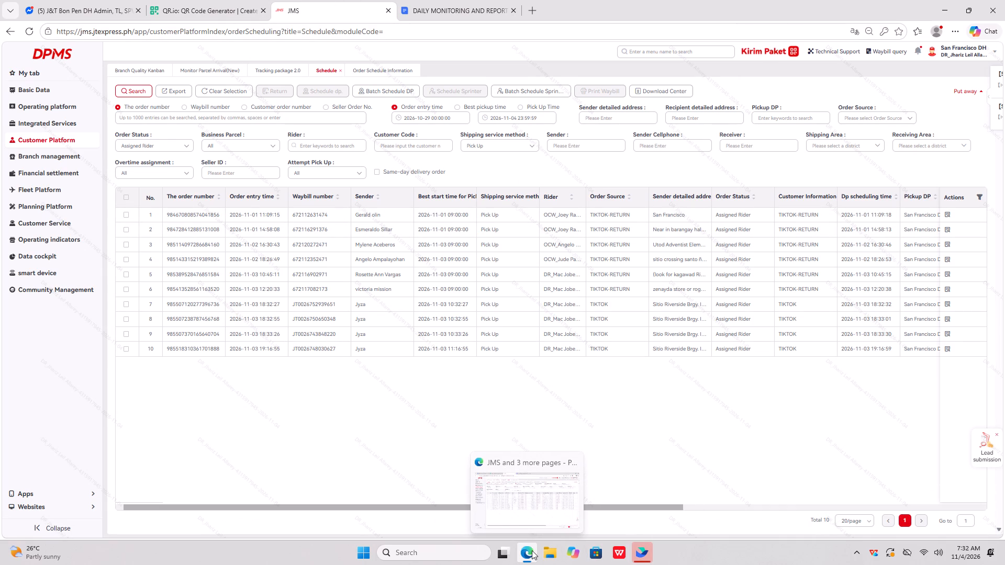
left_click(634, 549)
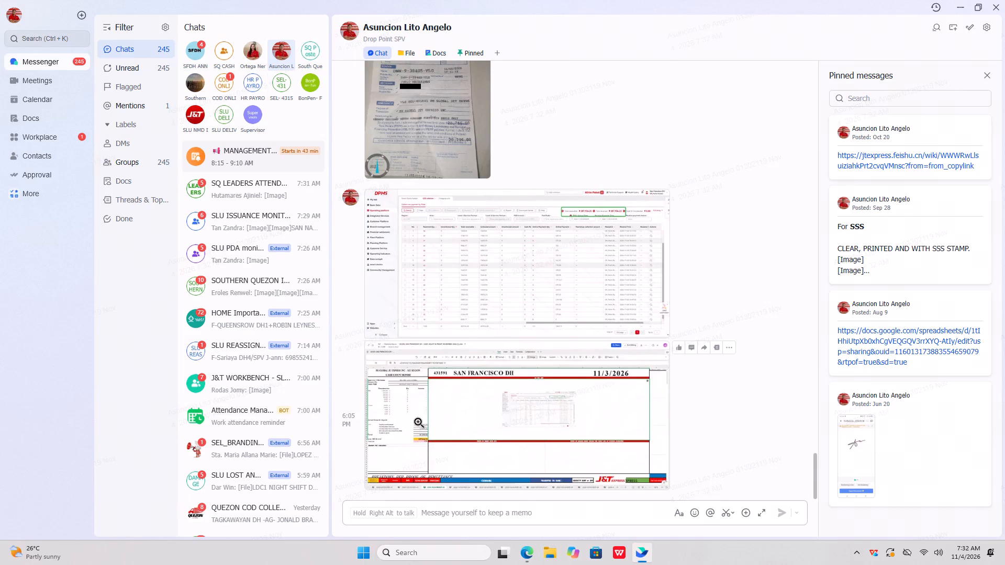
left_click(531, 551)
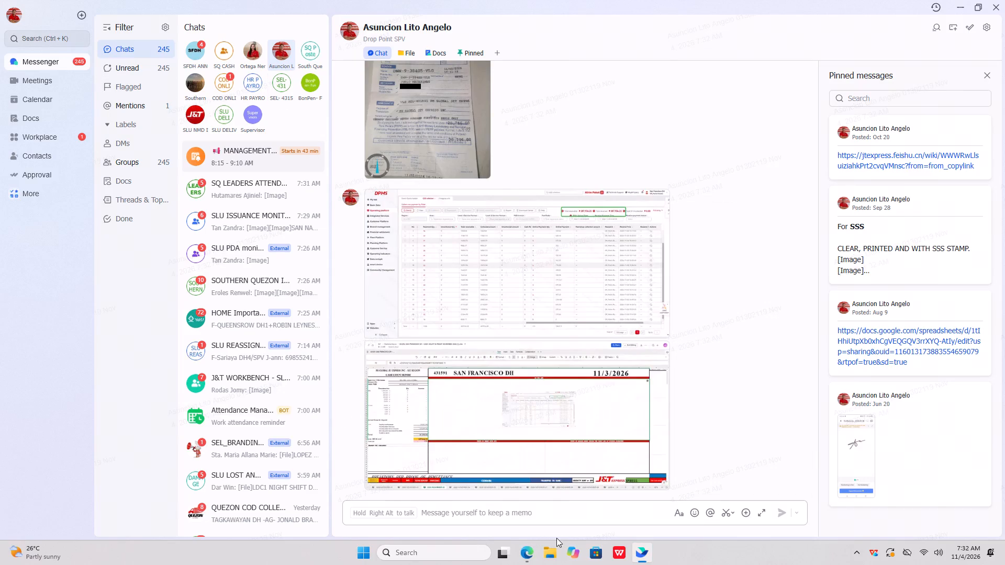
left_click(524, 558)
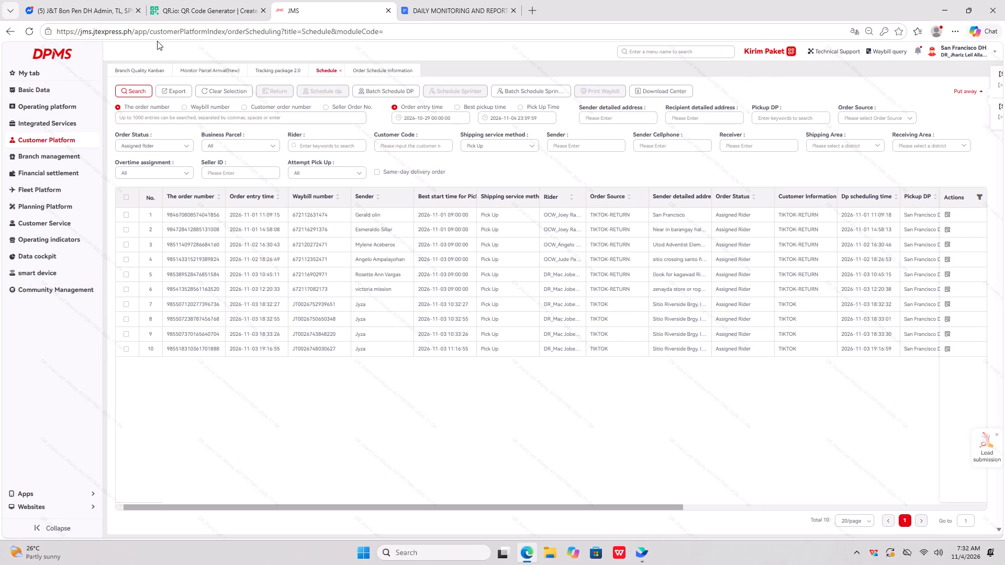
Expand the Checking of Pending section of the DAILY MONITORING AND REPORT document and read its scanning-monitoring instructions.
left_click(445, 2)
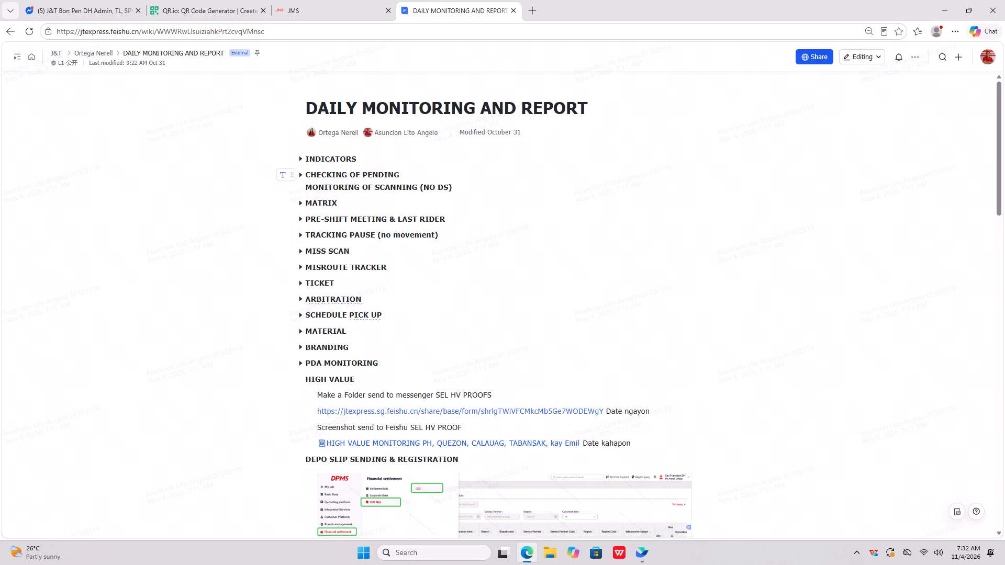
left_click(300, 176)
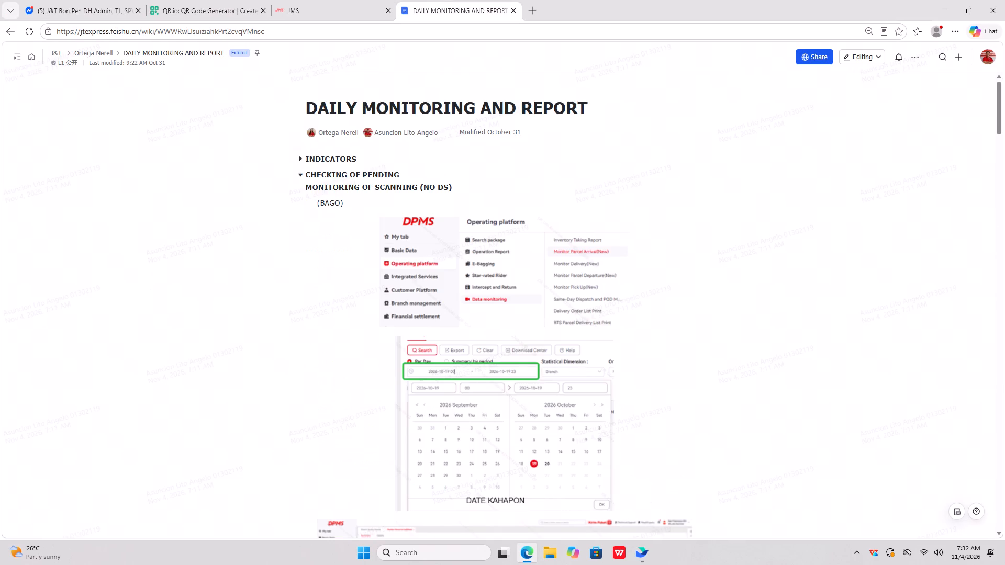
scroll(355, 233, "down", 2)
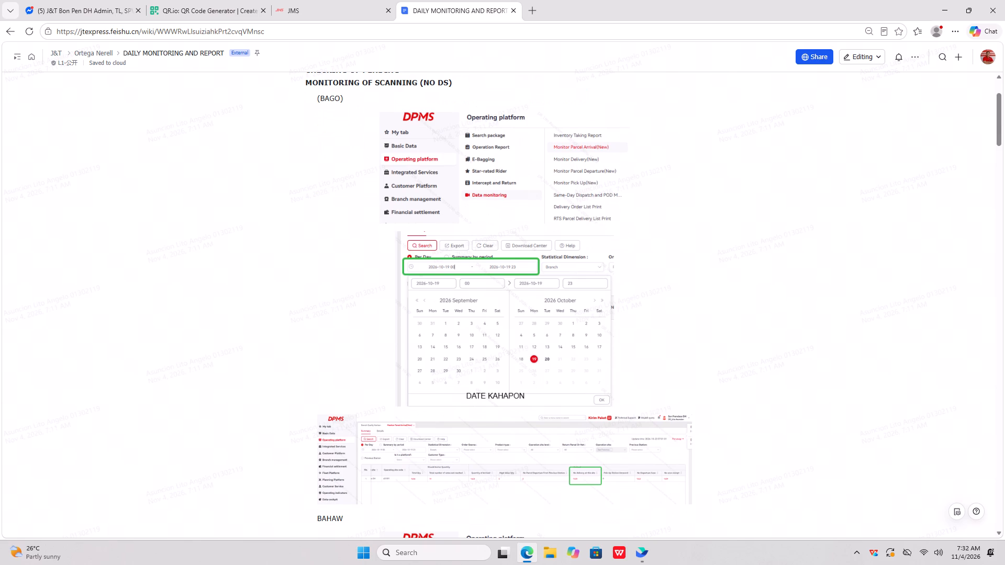
Back in JMS, close the existing Monitor Parcel Arrival(New) page and reopen a fresh one from the Operating platform's data monitoring.
left_click(323, 1)
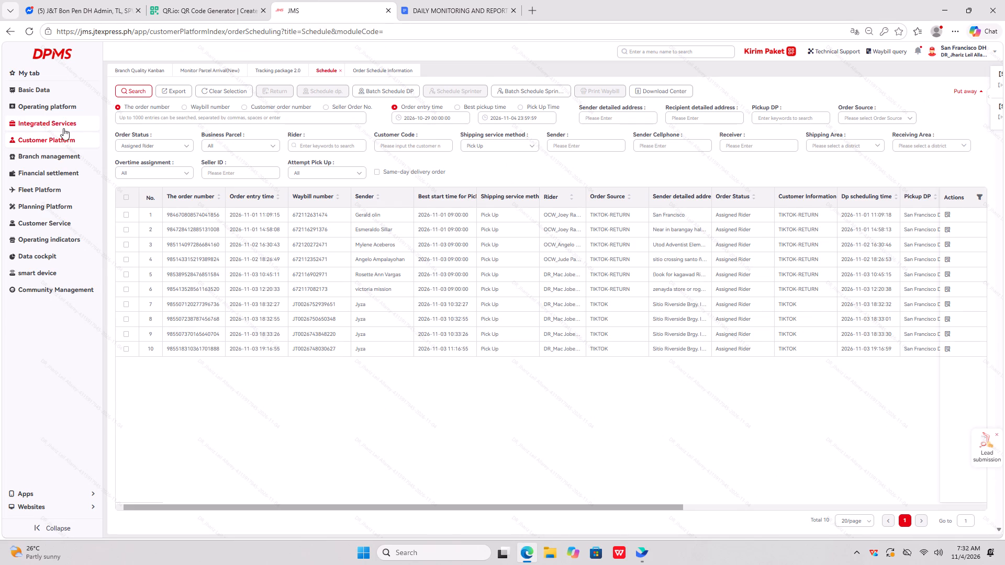
left_click(61, 108)
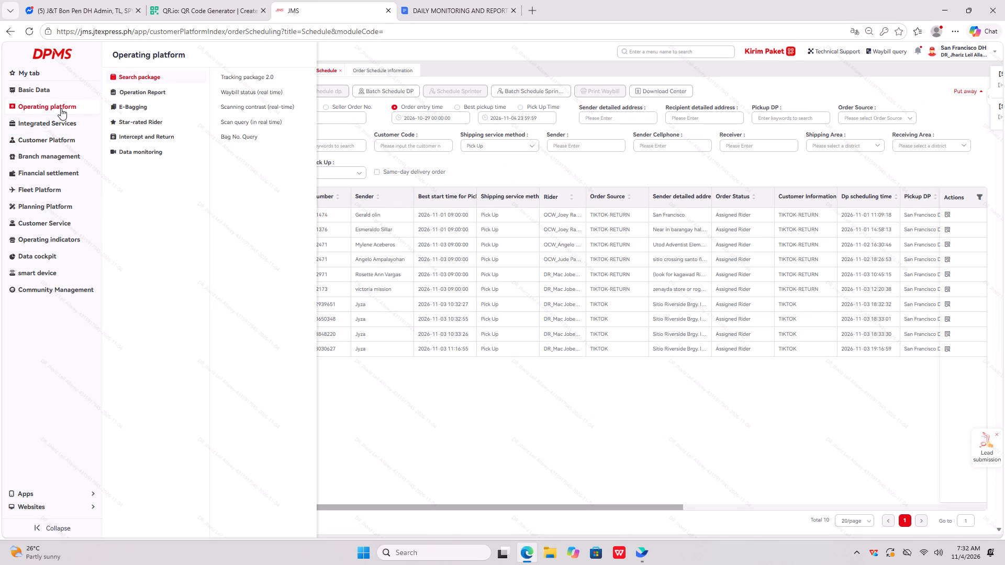
left_click(122, 149)
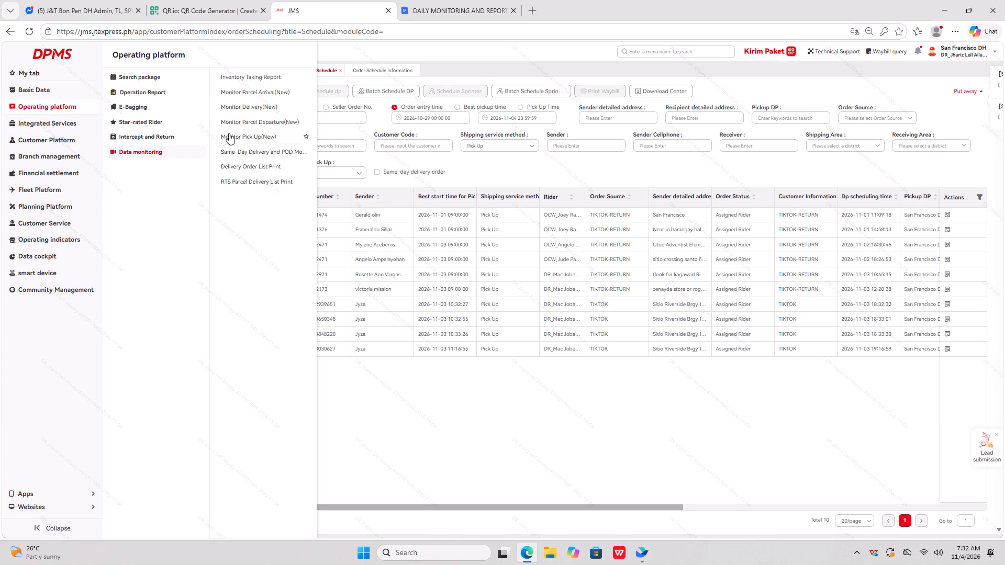
left_click(245, 96)
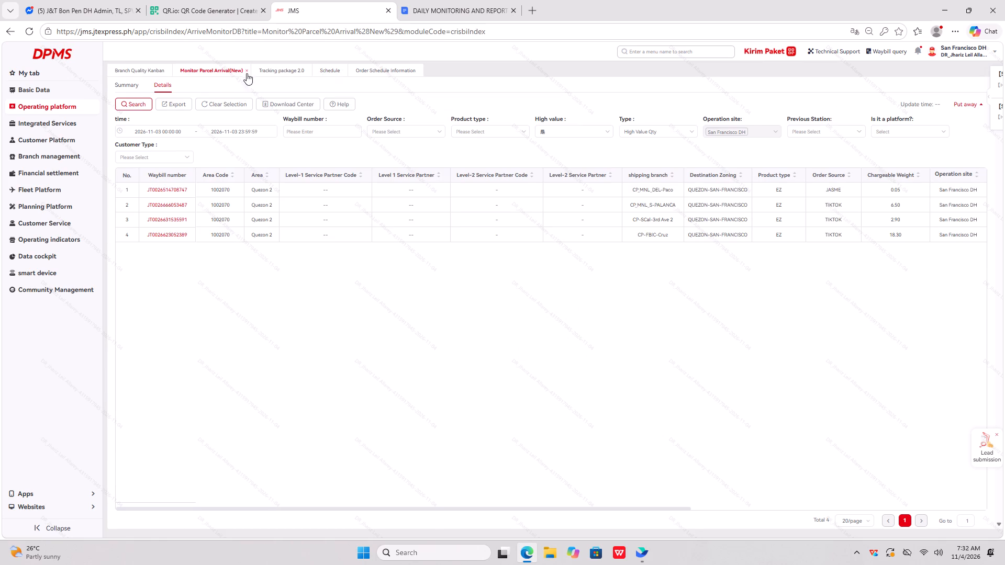
left_click(247, 72)
left_click(61, 107)
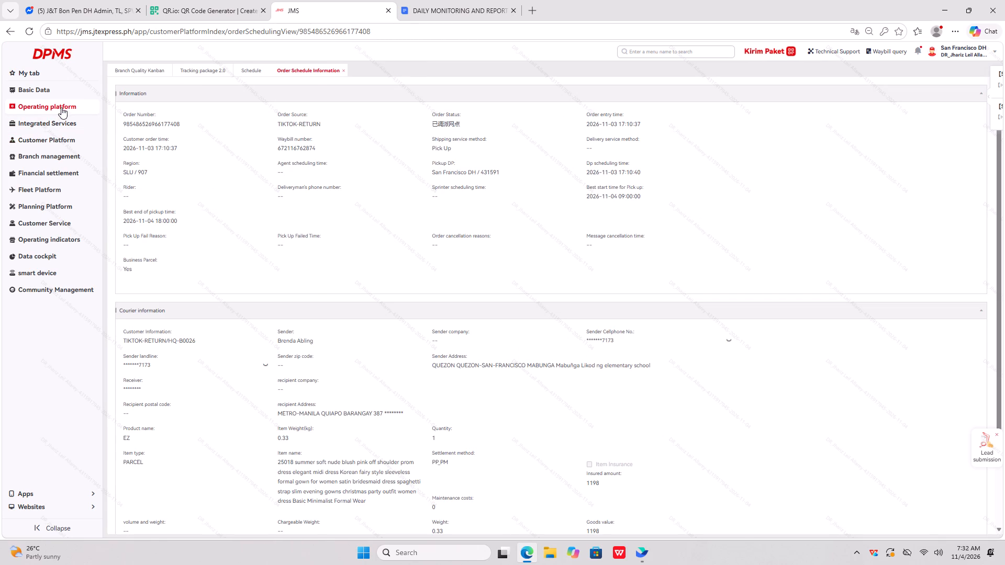
left_click(221, 92)
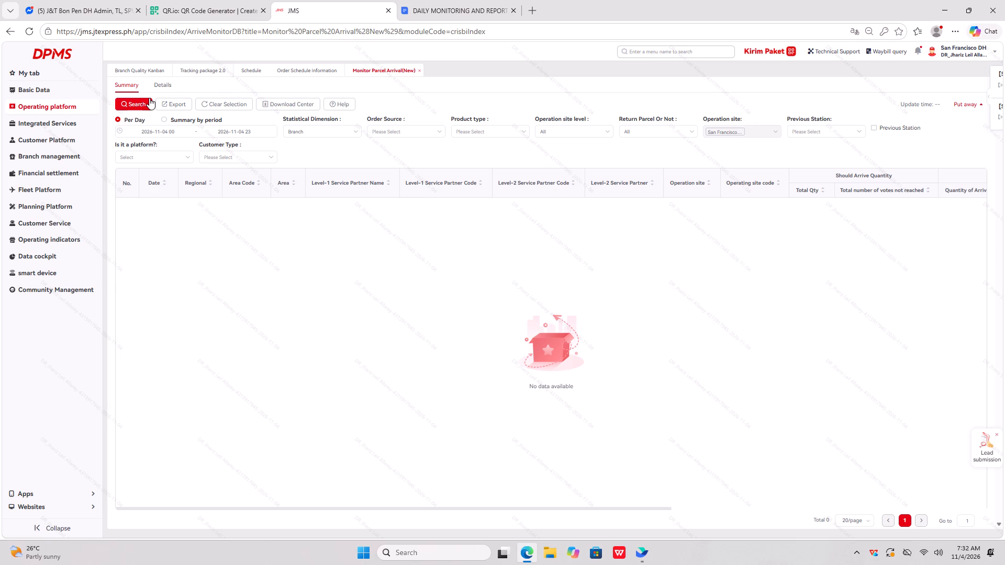
Search the parcel arrival summary for 2026-11-03, hours 00 to 23, examine its arrival quantity columns, and close the report.
left_click(262, 134)
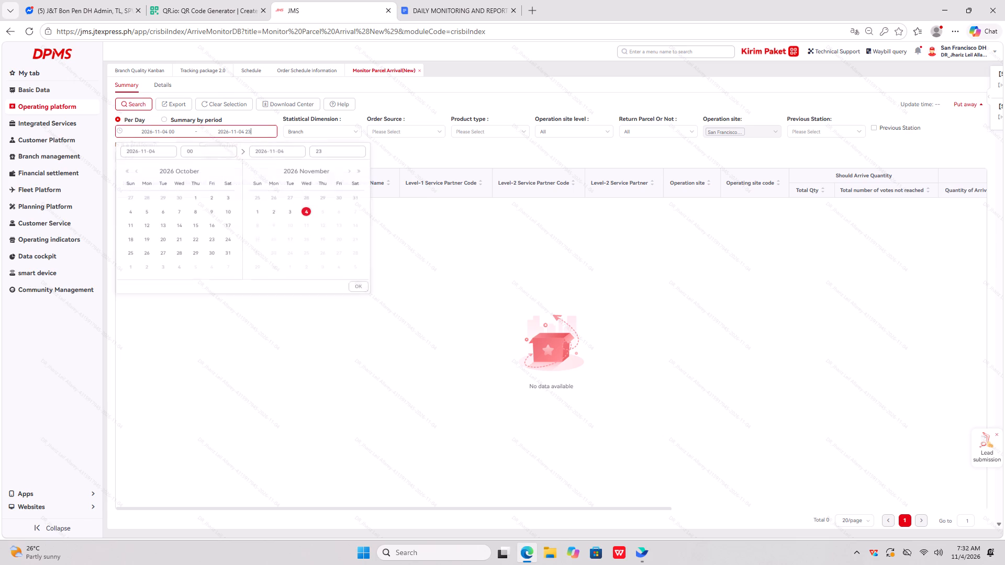
double_click(292, 221)
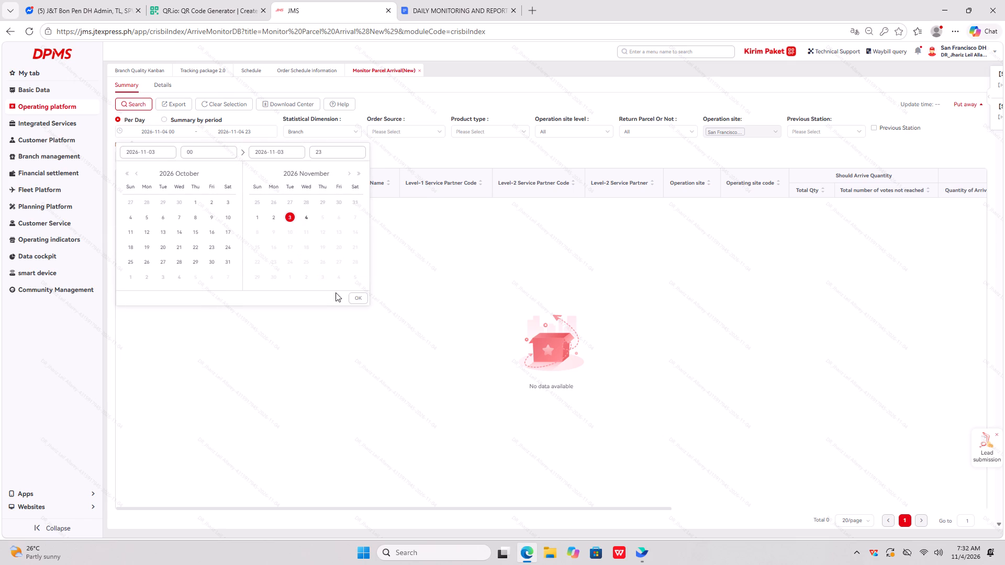
left_click(353, 295)
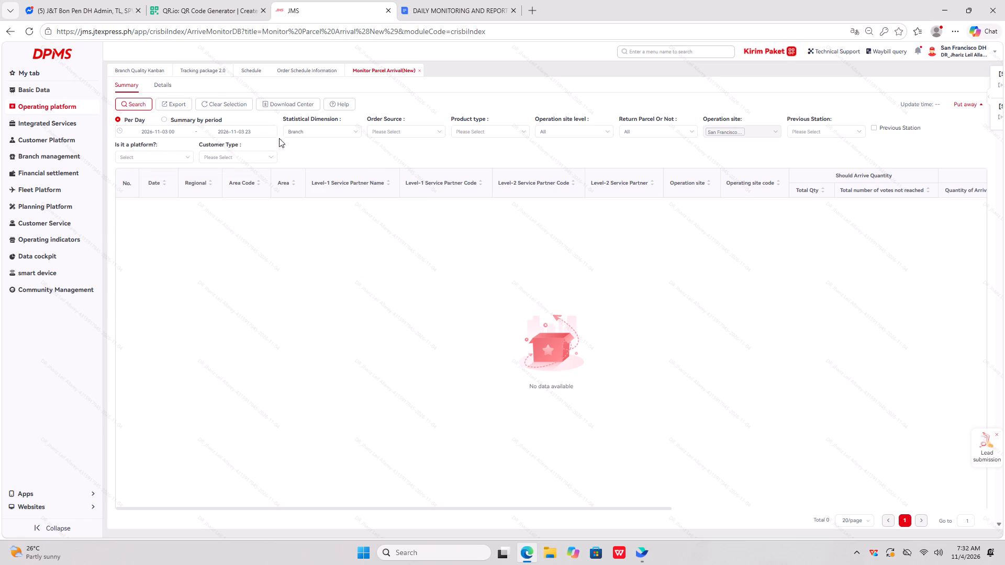
left_click(138, 108)
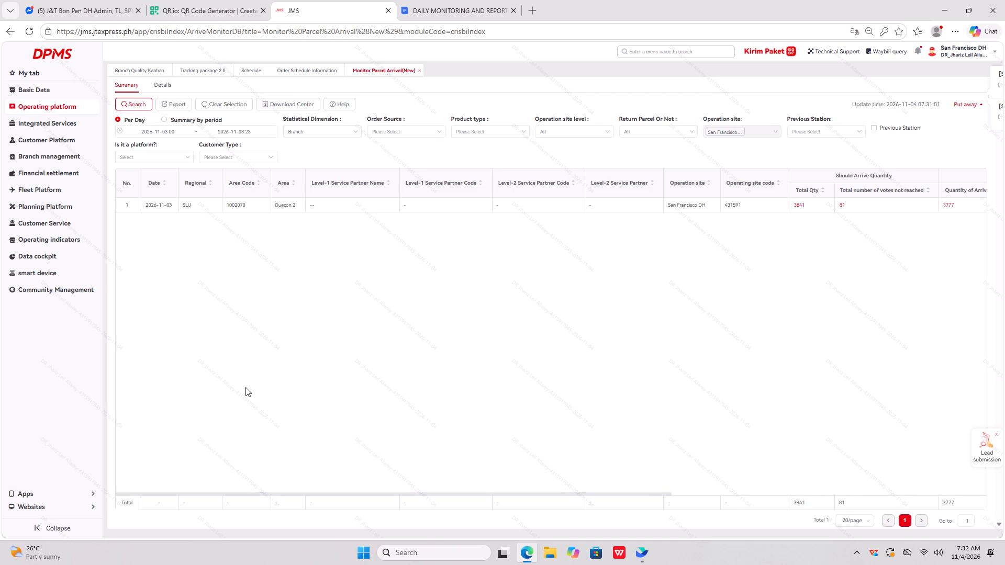
left_click_drag(287, 493, 315, 492)
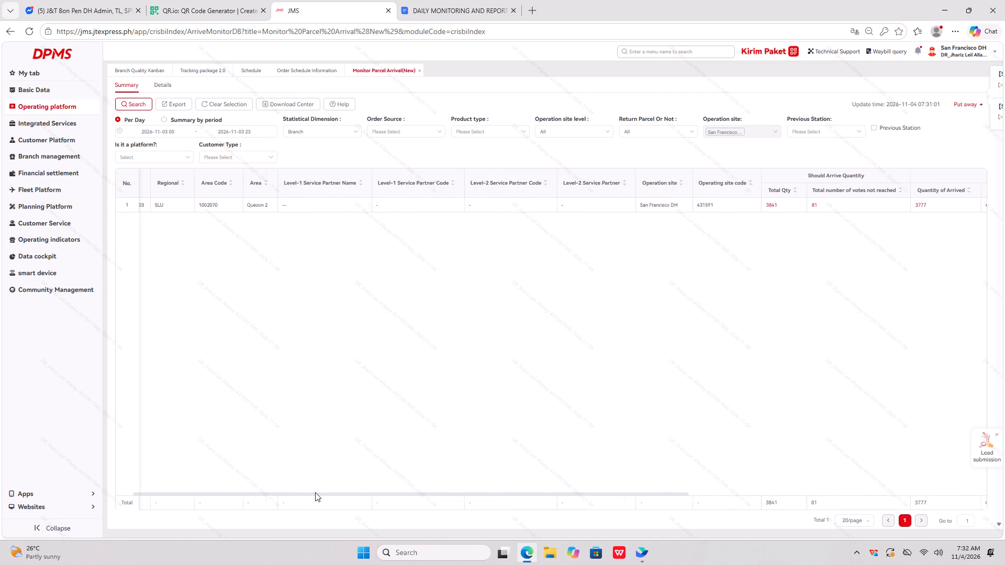
left_click_drag(315, 492, 444, 516)
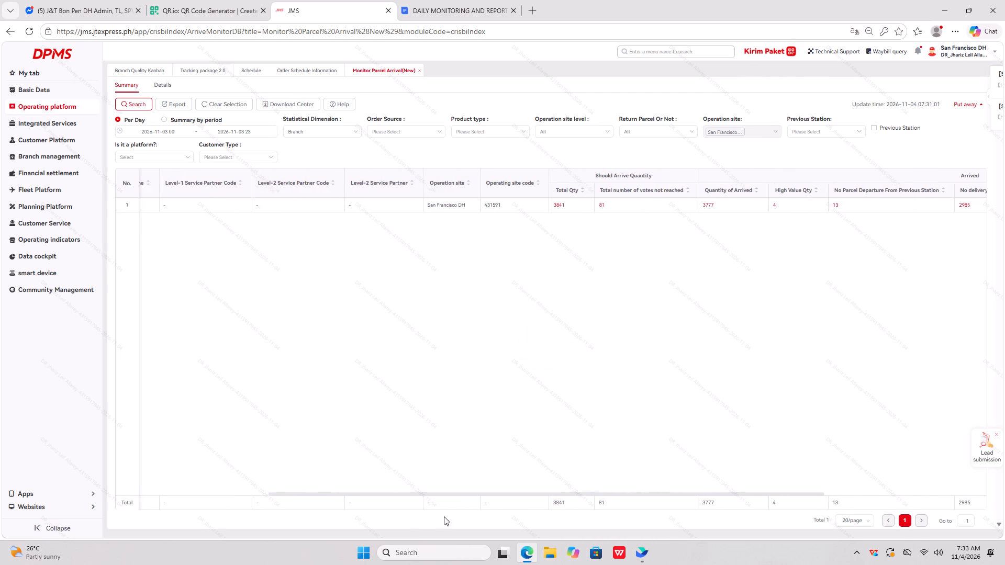
left_click_drag(444, 516, 493, 521)
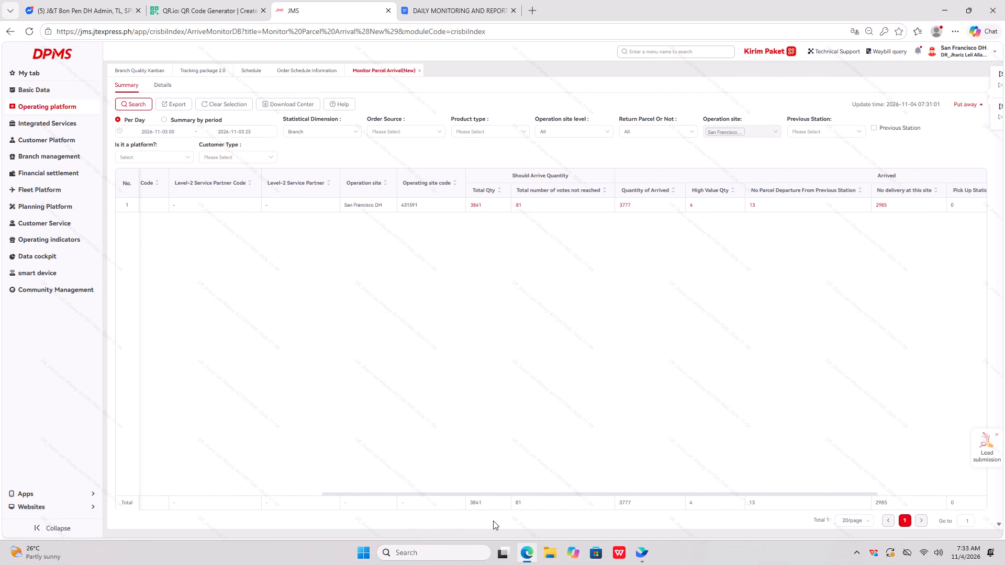
left_click_drag(493, 521, 398, 516)
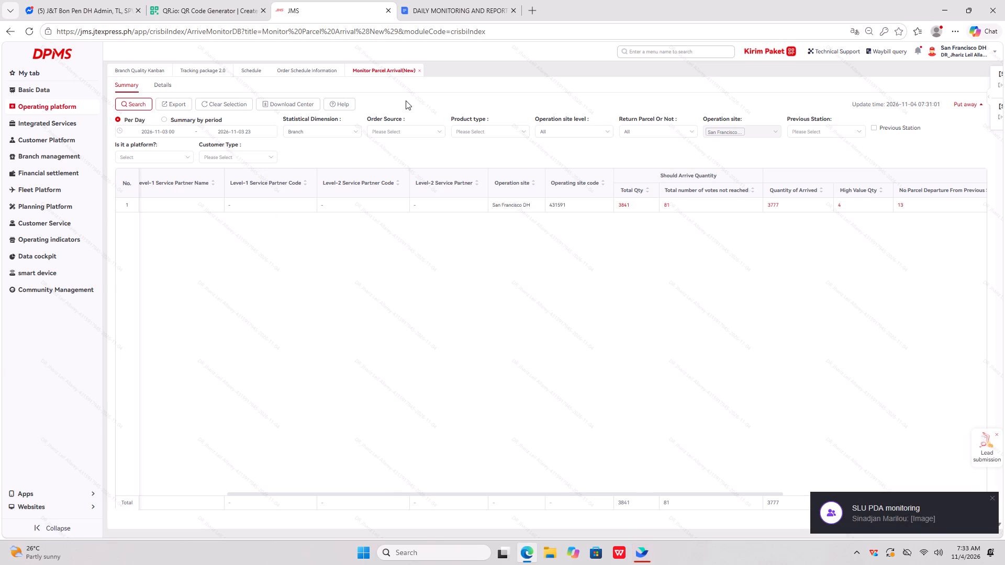
left_click(419, 71)
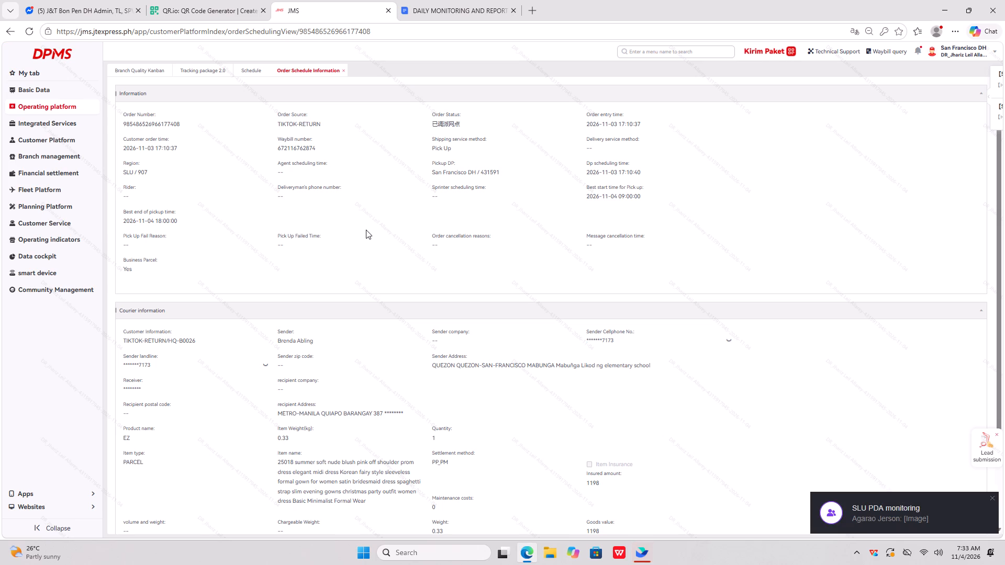
Reopen Monitor Parcel Arrival(New) from the Operating platform's data monitoring and search its summary for 2026-11-03, hours 00 to 23.
left_click(70, 108)
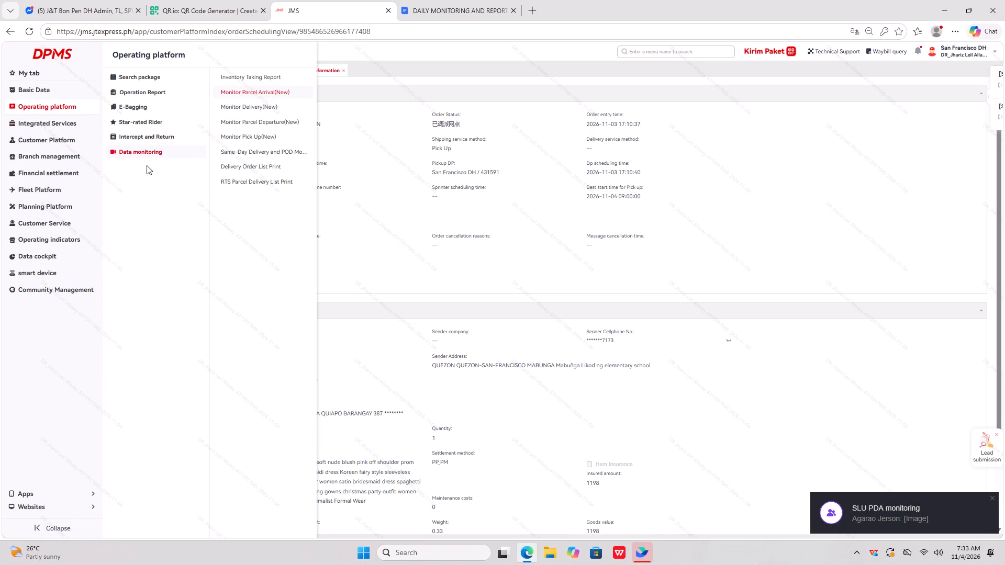
left_click(153, 150)
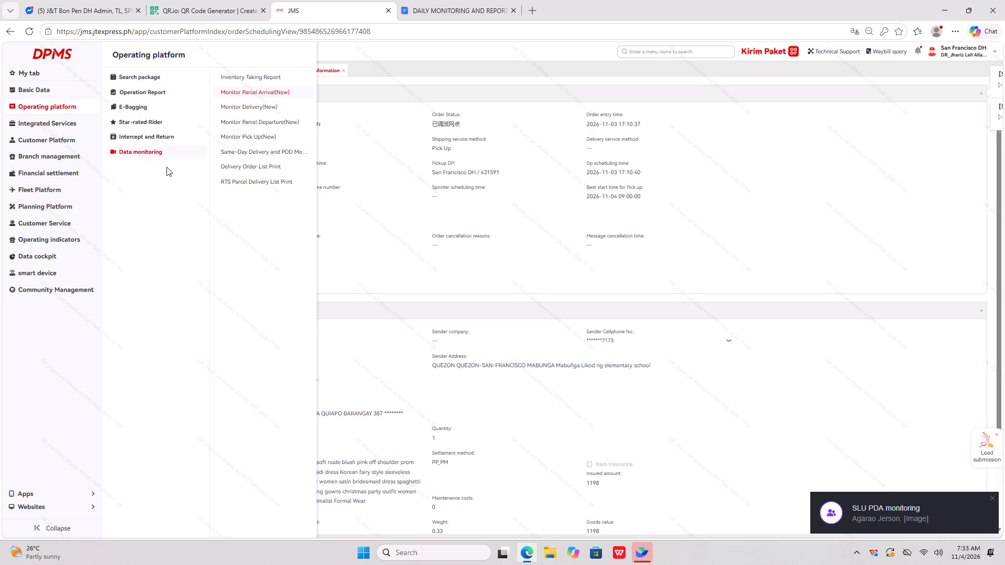
left_click(238, 92)
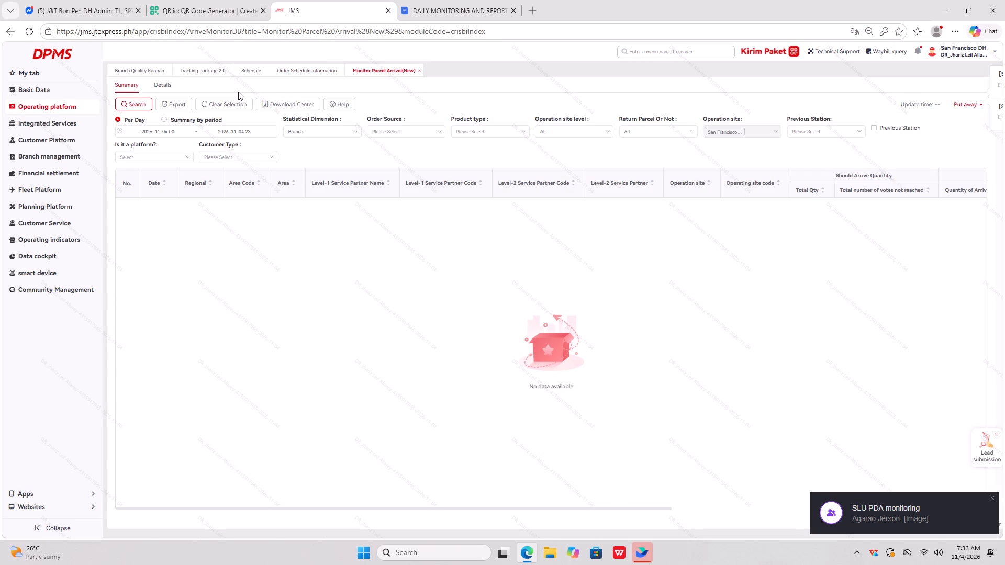
left_click(255, 133)
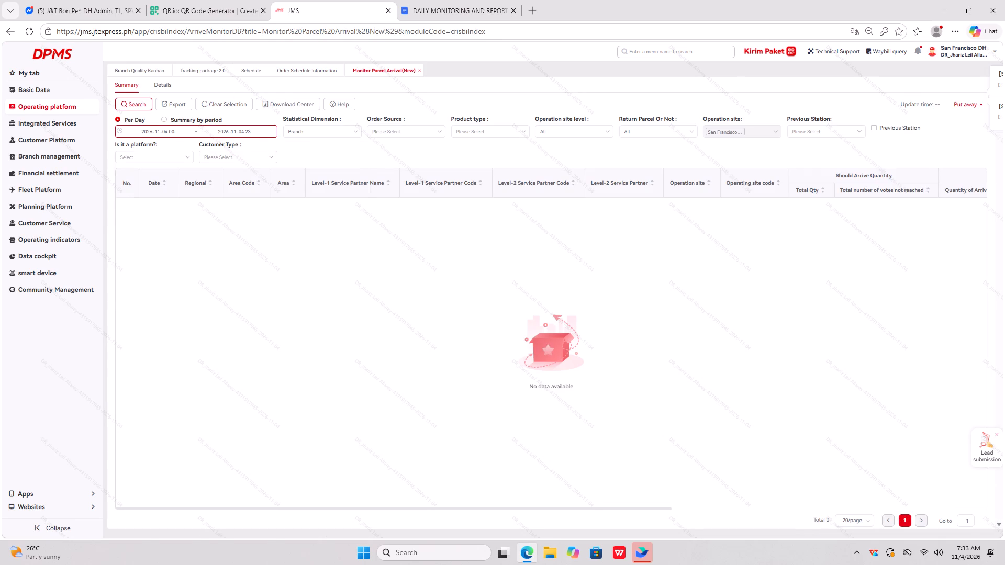
left_click(287, 218)
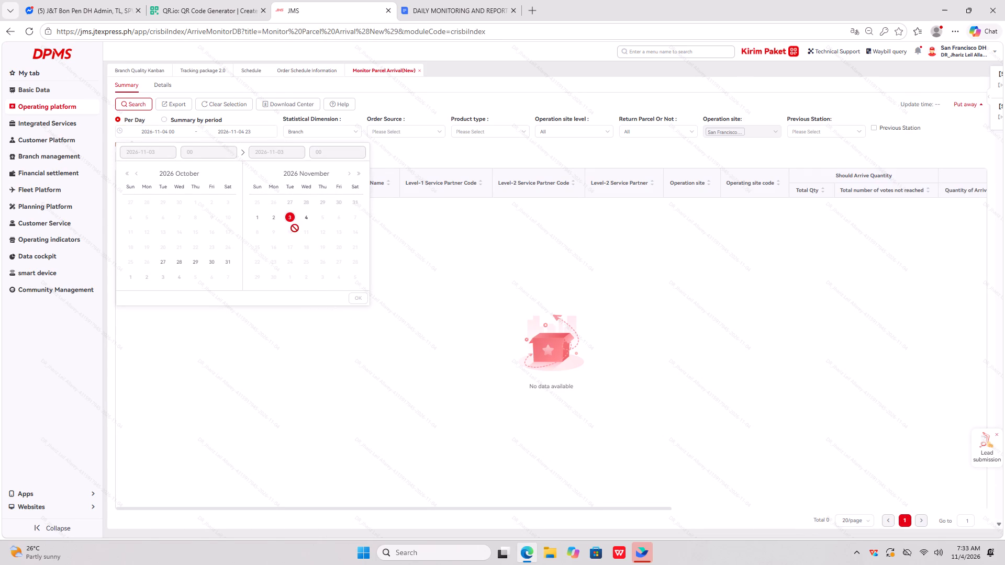
left_click(292, 217)
left_click(352, 298)
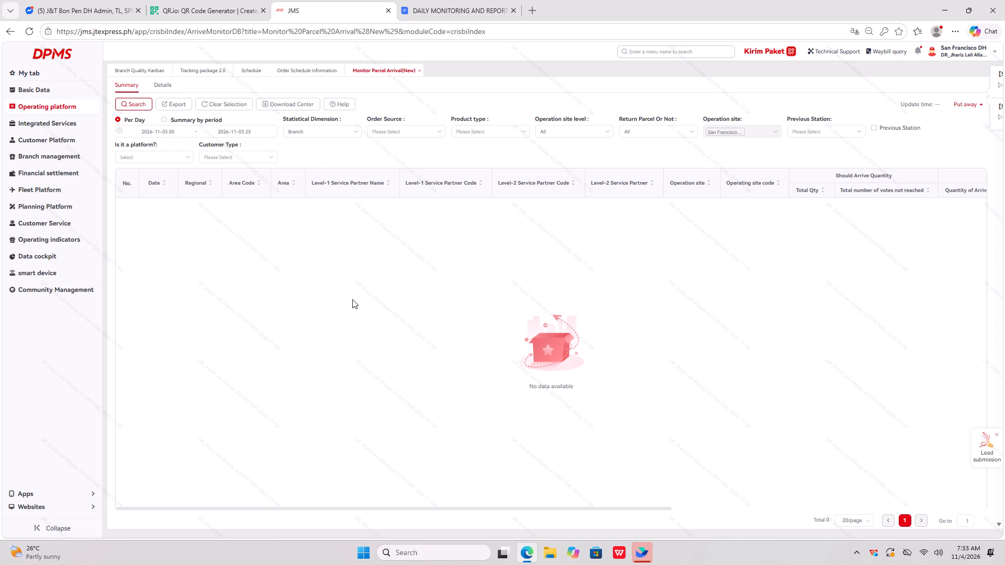
left_click(138, 100)
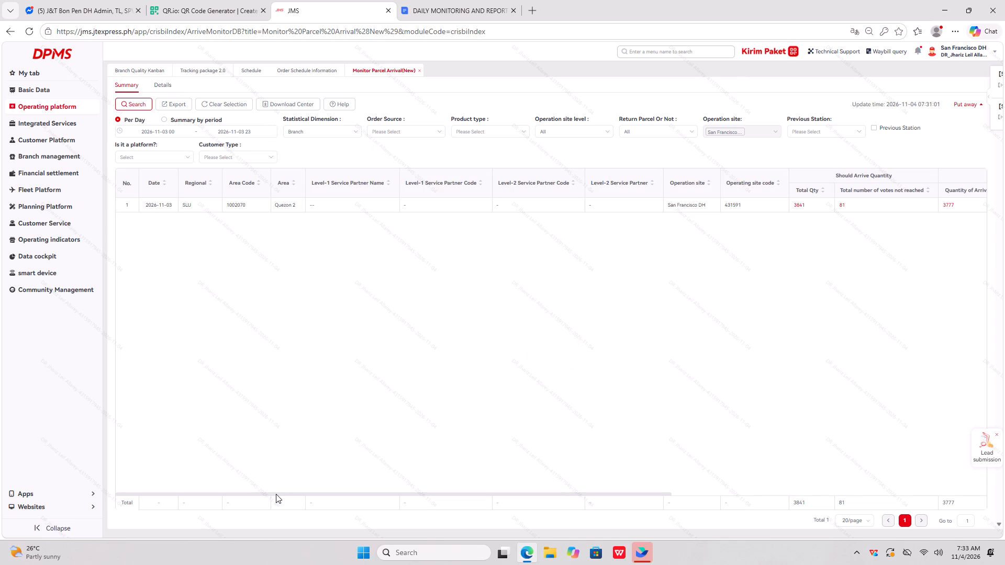
Open the waybill details behind San Francisco DH's Total number of votes not reached figure under Should Arrive Quantity.
left_click_drag(276, 494, 371, 497)
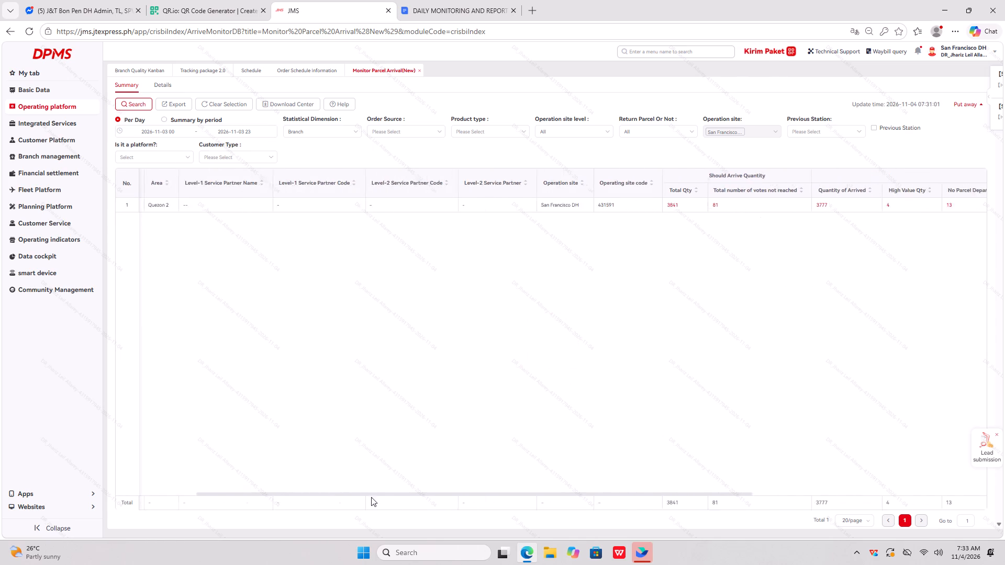
left_click_drag(371, 497, 568, 515)
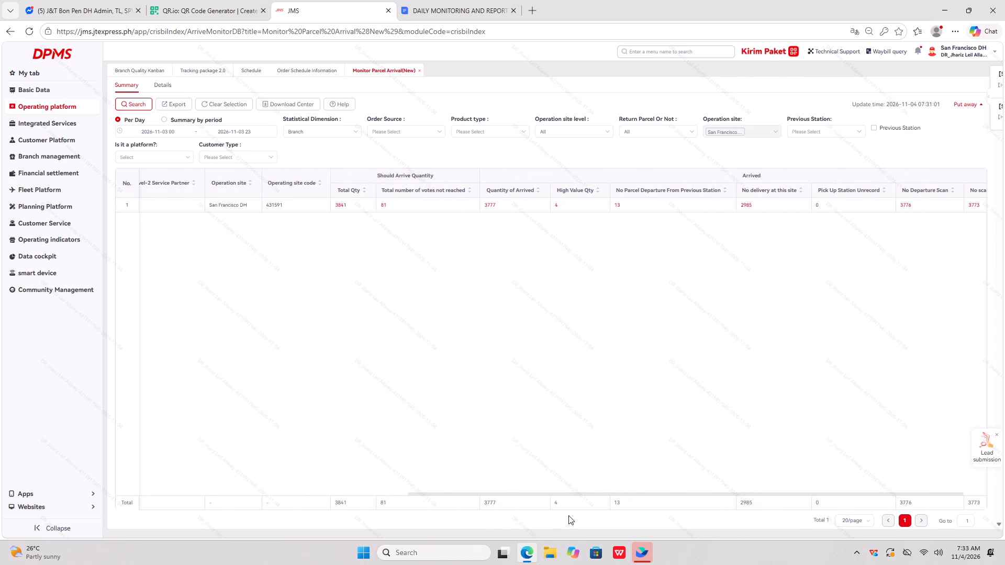
left_click_drag(568, 515, 569, 515)
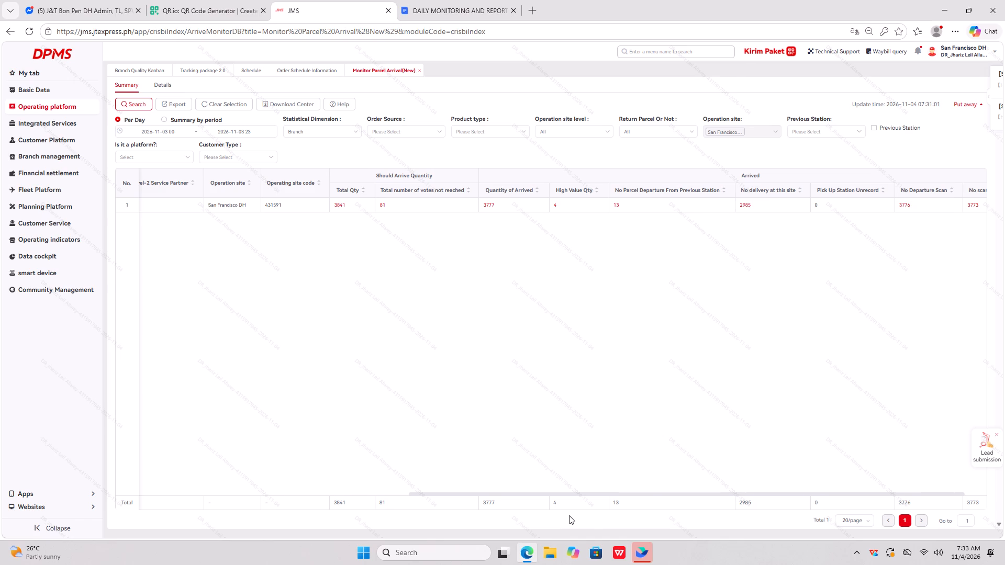
left_click_drag(569, 515, 544, 515)
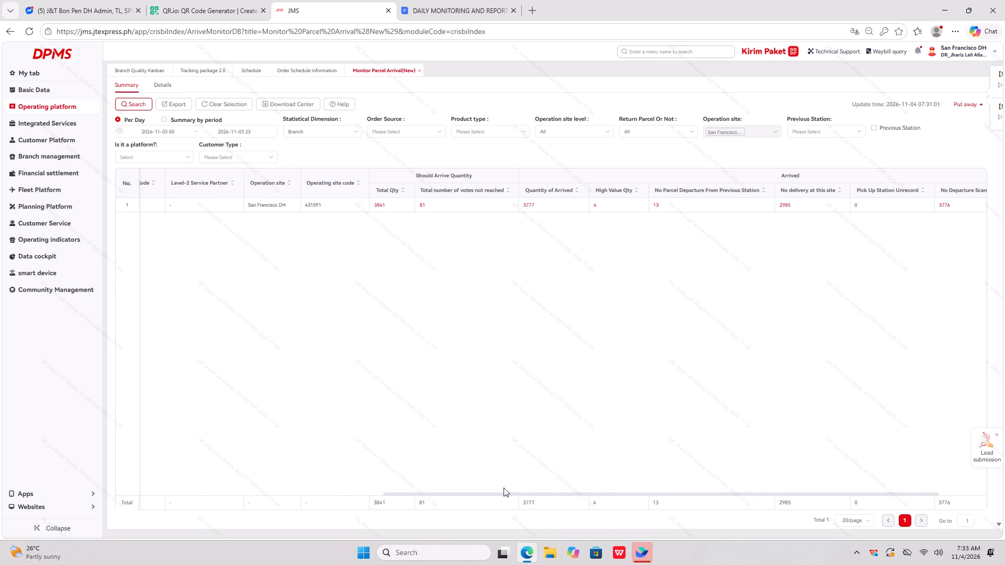
left_click(421, 206)
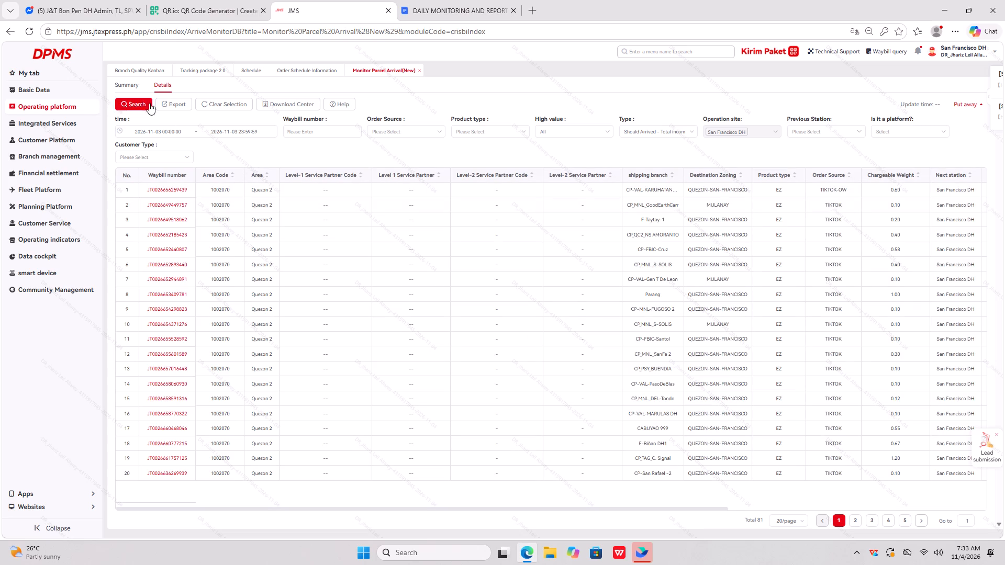
Export the not-reached waybill details and open the completed export file as a spreadsheet.
left_click(167, 101)
left_click(574, 317)
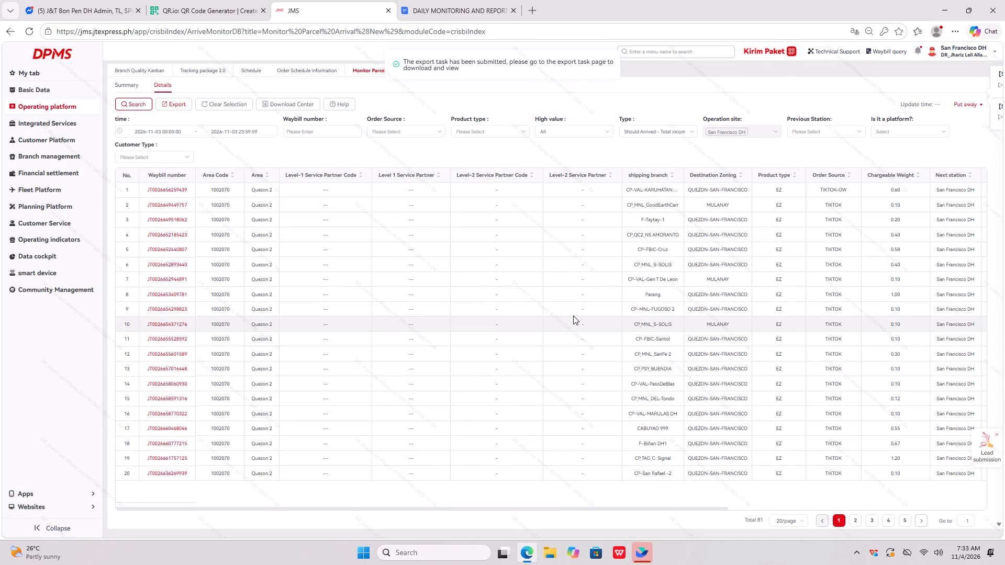
left_click(277, 105)
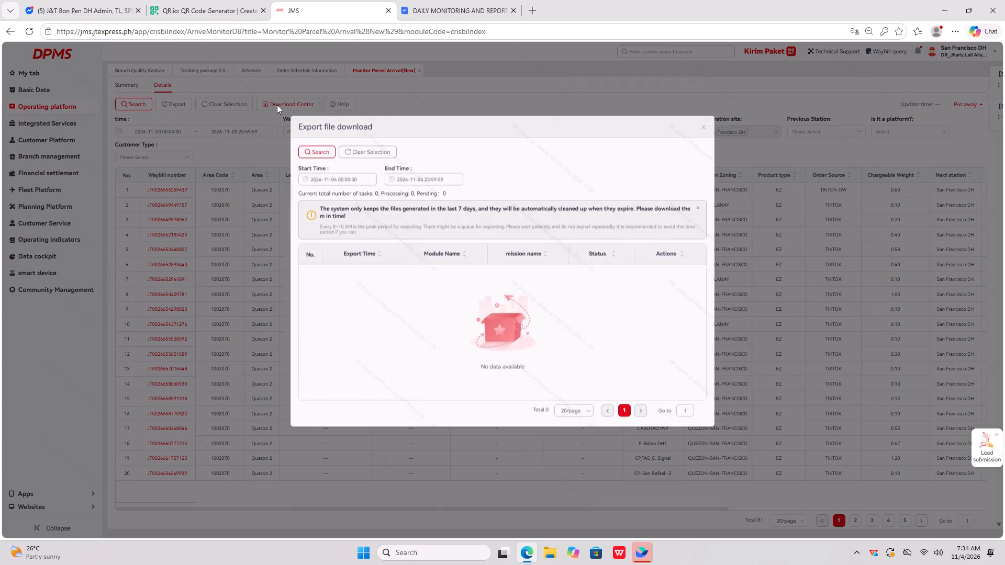
left_click(671, 273)
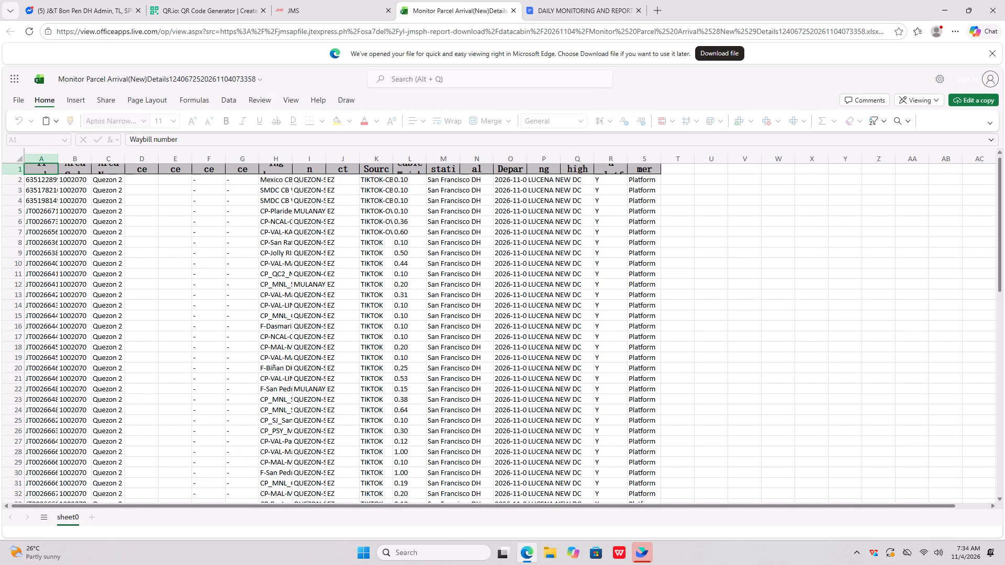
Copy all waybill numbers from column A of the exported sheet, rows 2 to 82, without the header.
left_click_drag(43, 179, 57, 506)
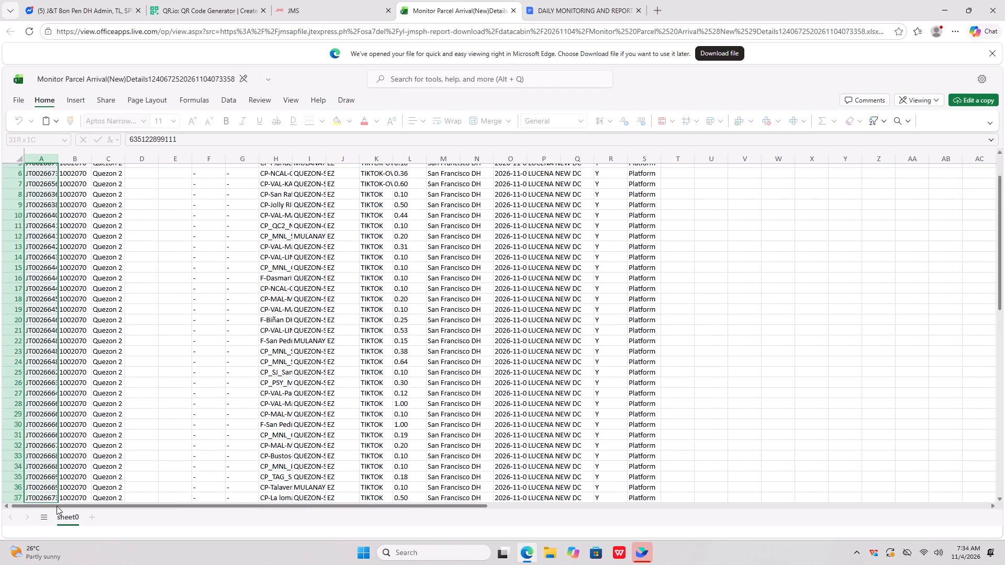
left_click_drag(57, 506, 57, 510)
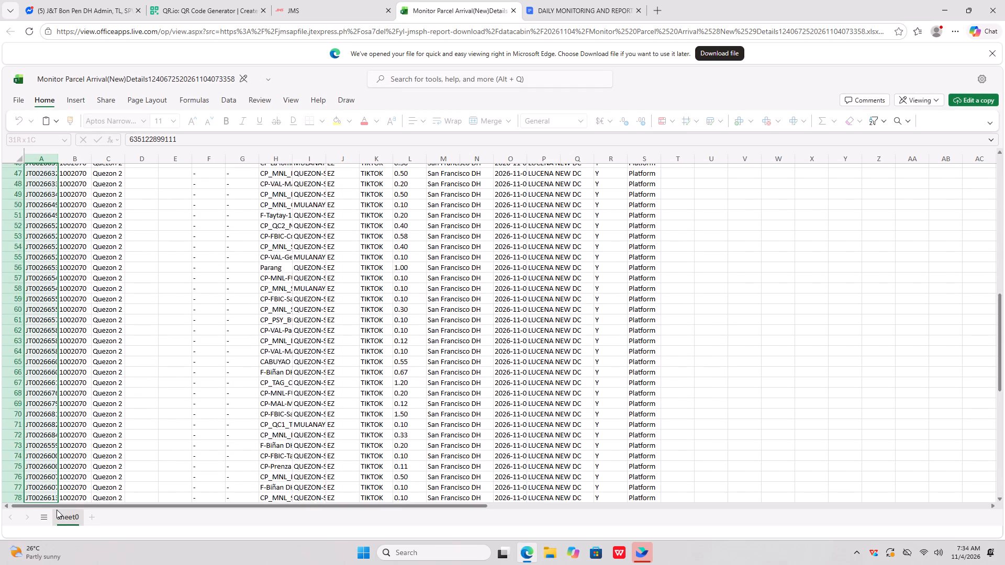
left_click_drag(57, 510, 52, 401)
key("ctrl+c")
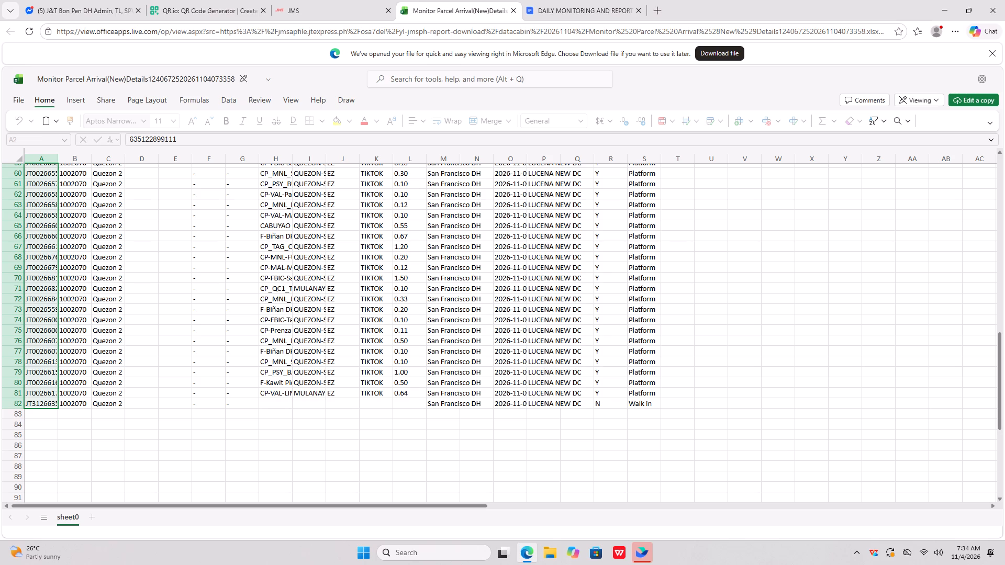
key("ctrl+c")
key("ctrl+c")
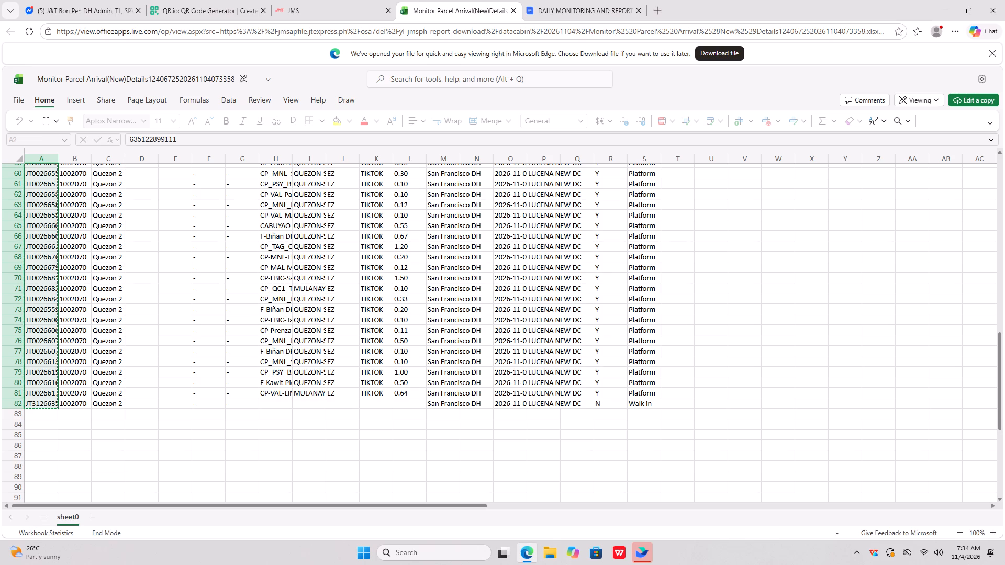
Return to JMS, close the export download dialog, and copy all waybill numbers listed in Tracking package 2.0.
left_click(296, 8)
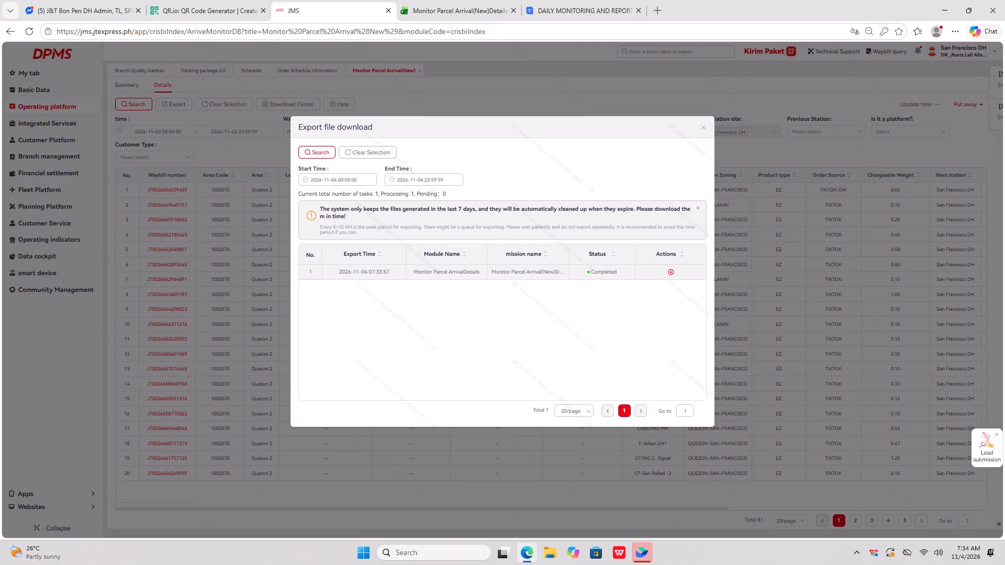
left_click(701, 128)
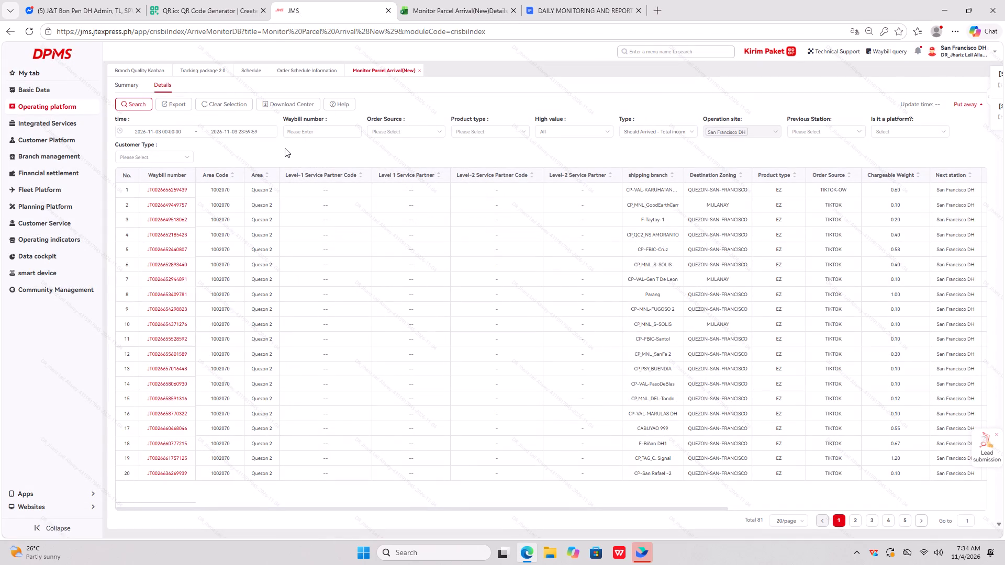
left_click(206, 70)
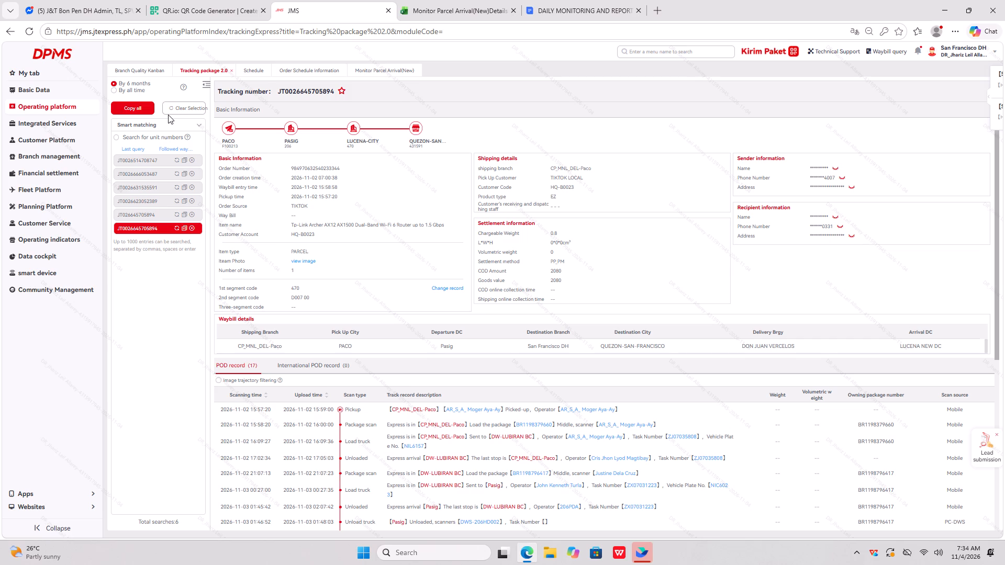
left_click(137, 303)
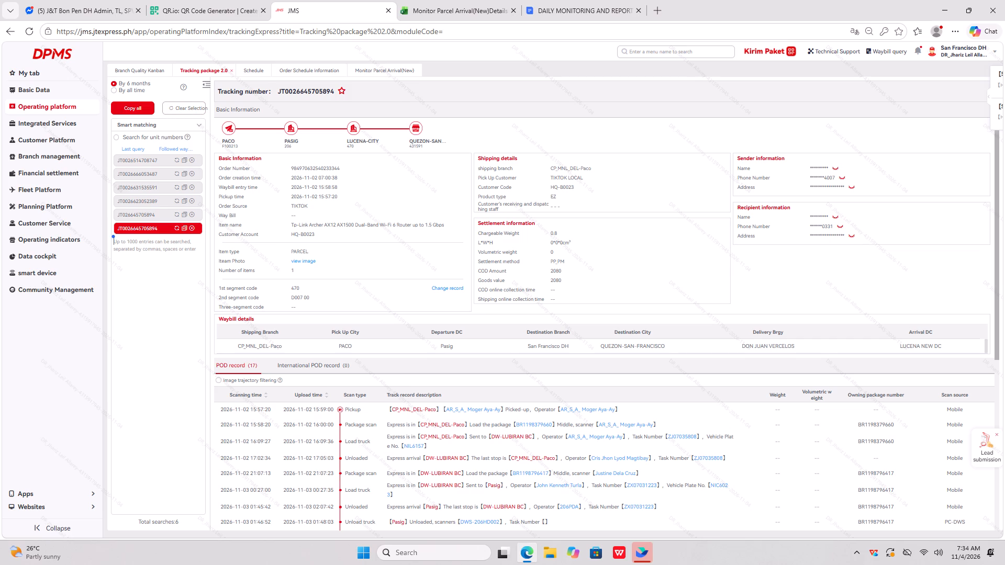
left_click(130, 109)
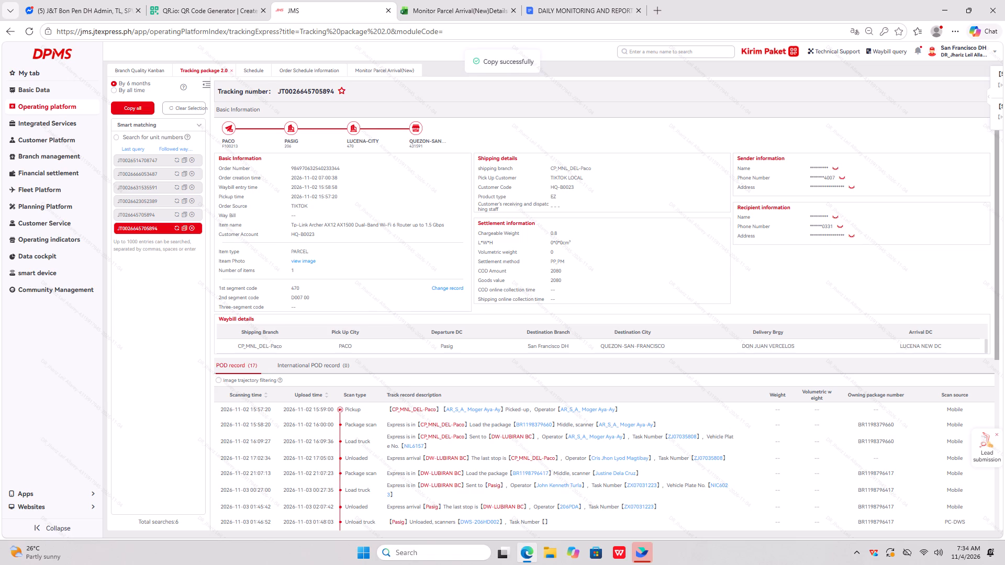
Open Notepad and start a note headed HIGH VALUE with the copied waybill numbers pasted beneath the heading.
left_click(463, 556)
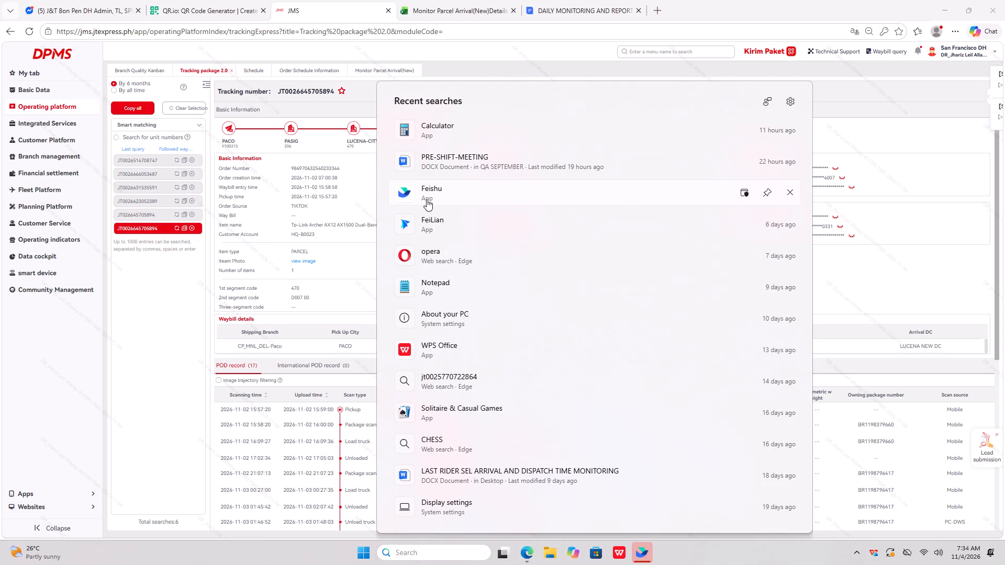
left_click(433, 281)
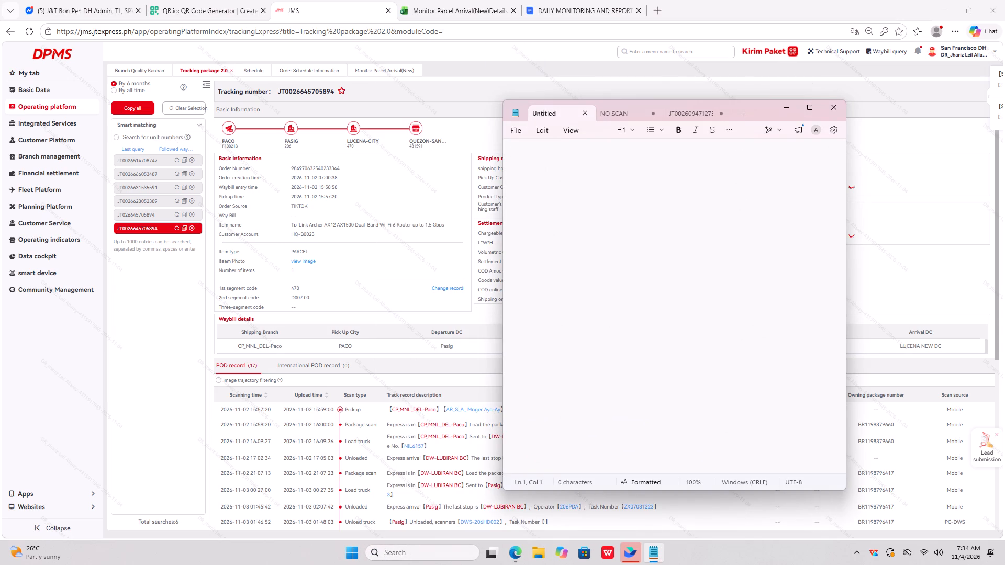
type("HIGH VALUE")
key("Return")
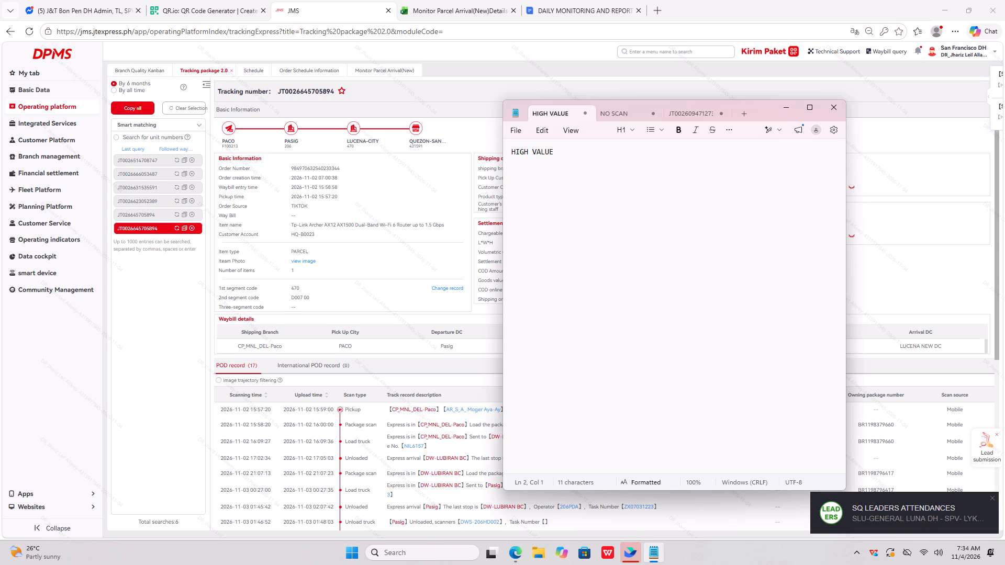
key("ctrl+v")
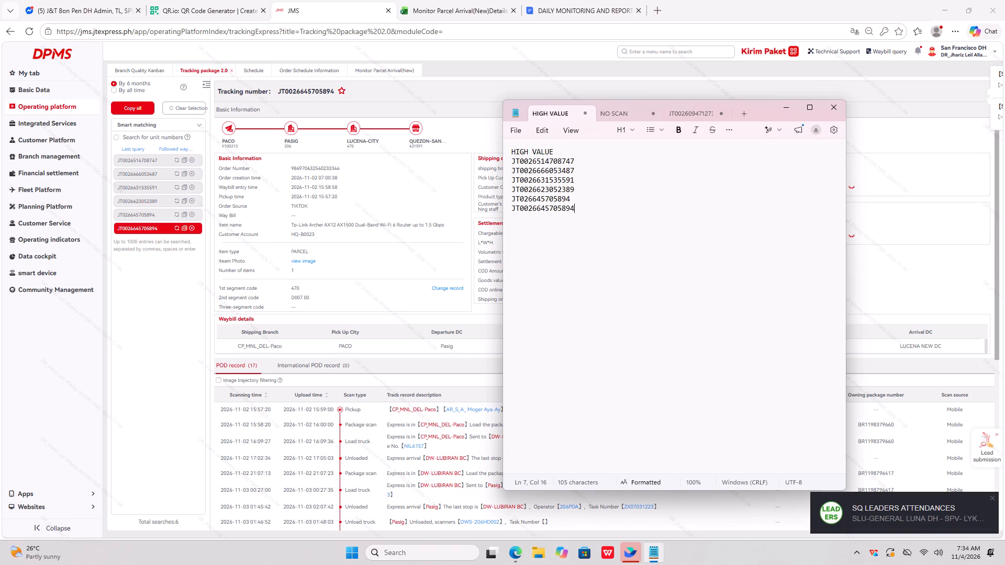
left_click(135, 211)
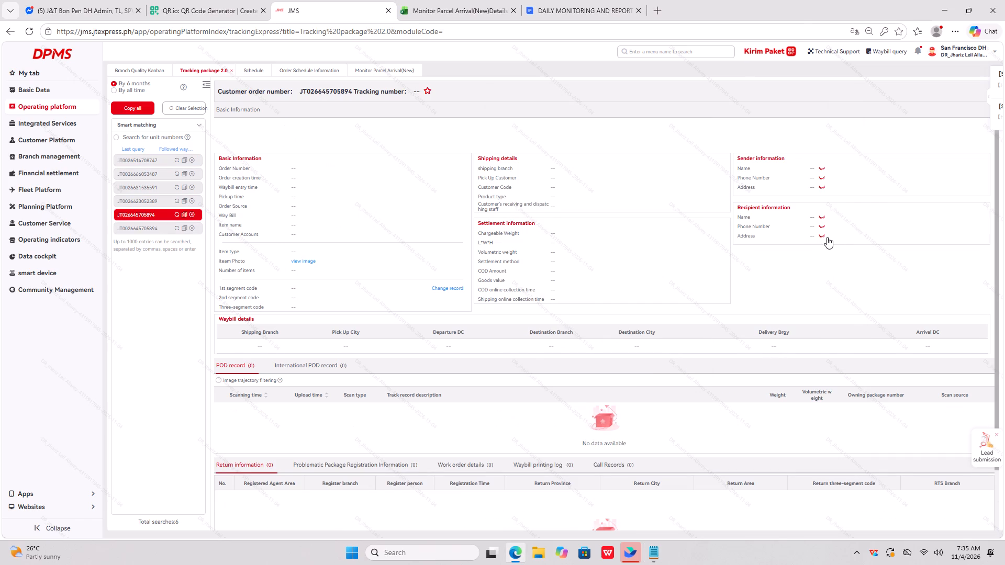
left_click(823, 218)
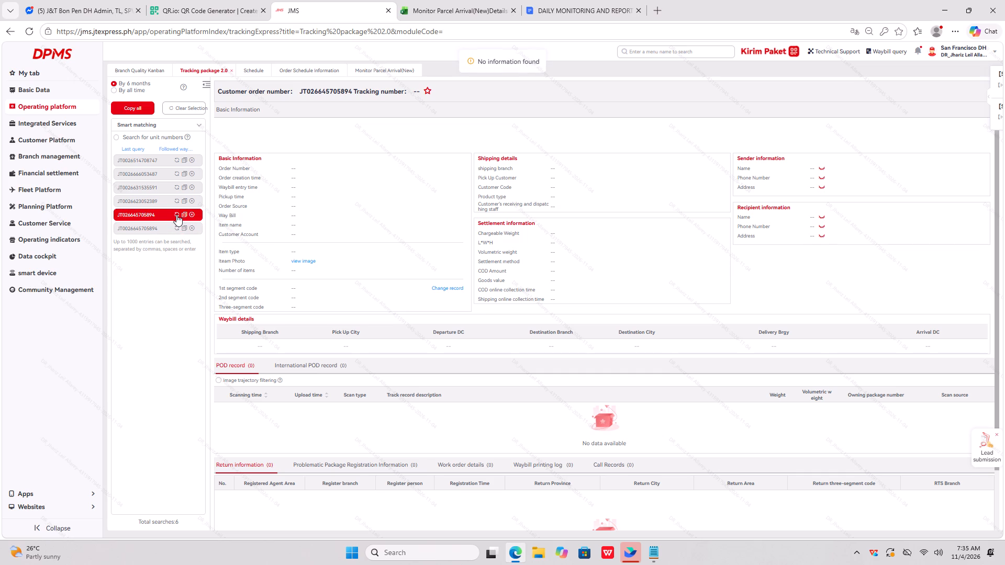
left_click(133, 225)
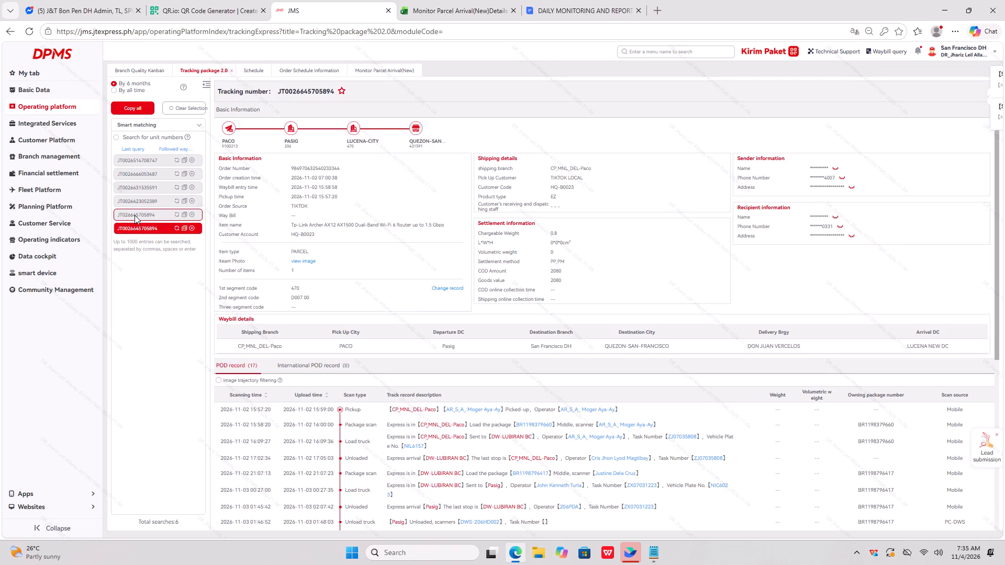
left_click(192, 227)
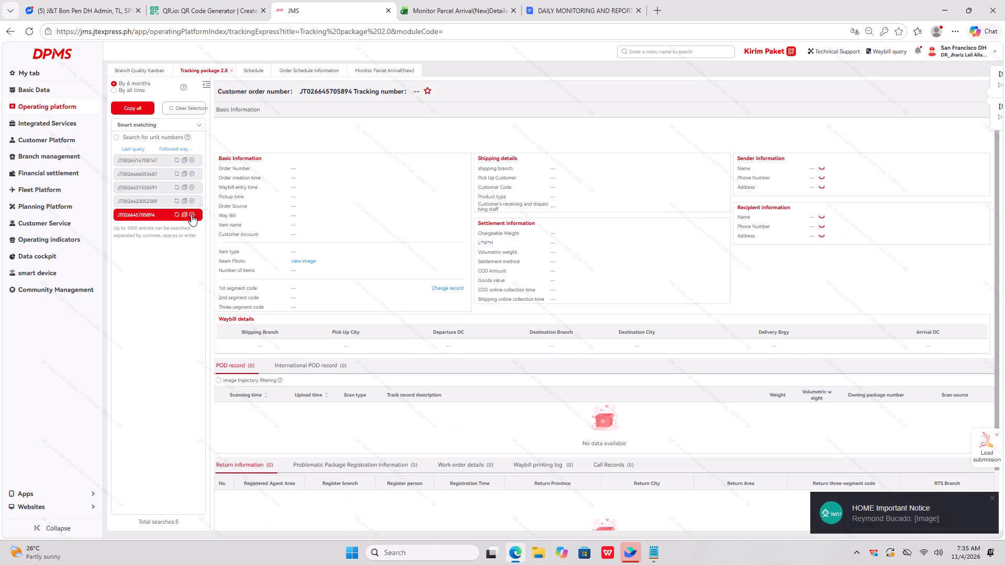
left_click(191, 214)
left_click(651, 553)
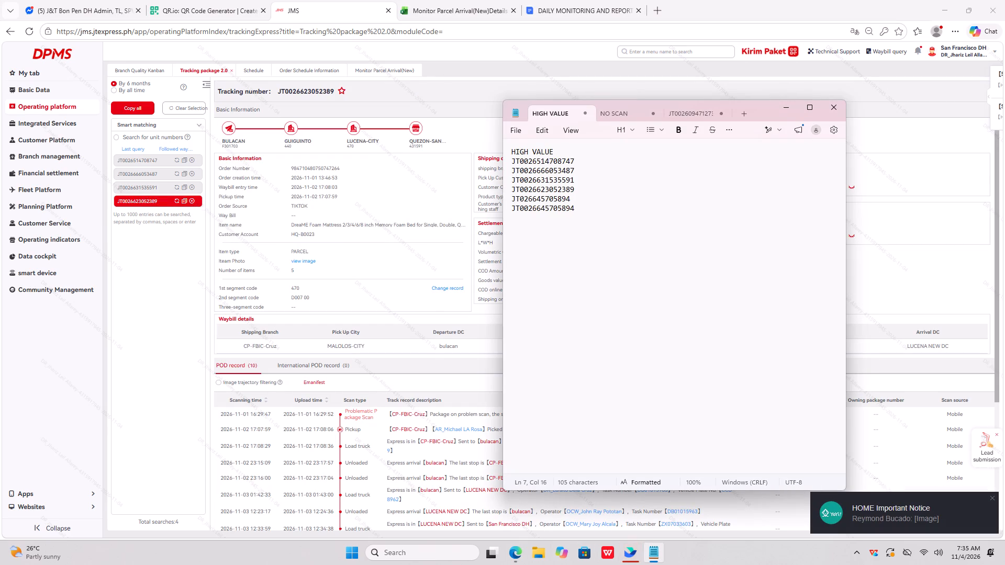
left_click_drag(511, 195, 589, 226)
key("BackSpace")
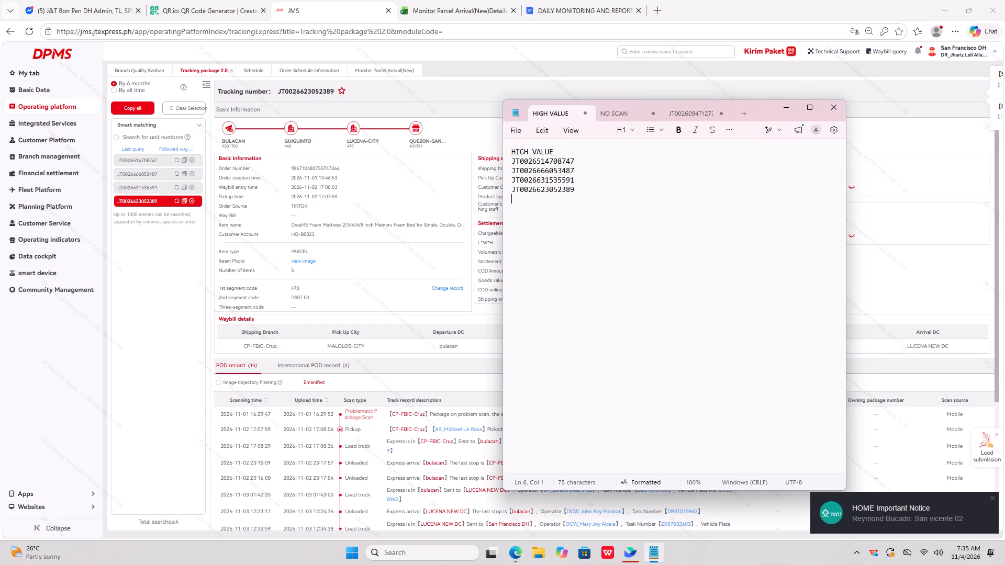
Add an UNLOAD heading below the waybill numbers in the HIGH VALUE note, leaving a gap above it.
key("Return")
key("Return")
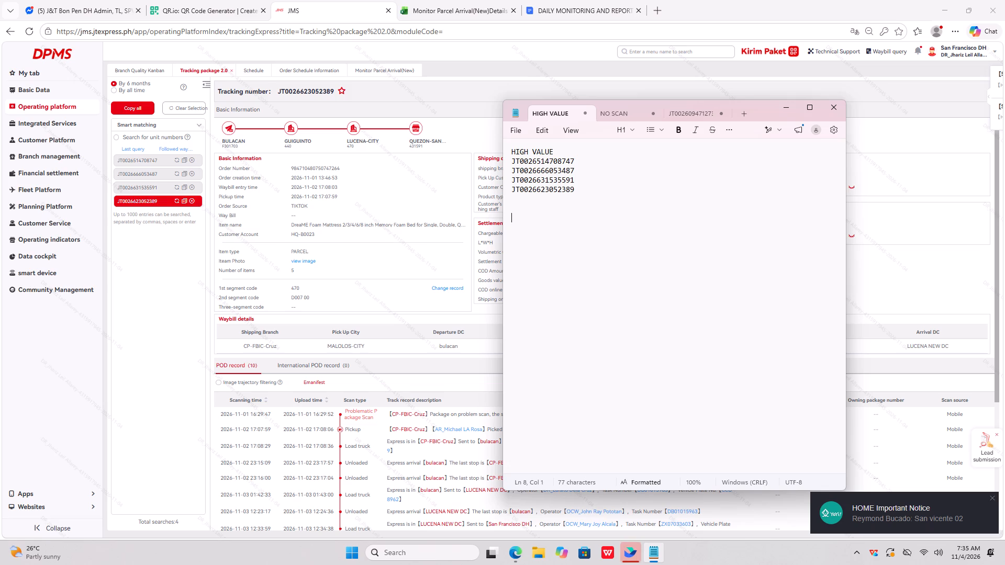
type("UNLOAD")
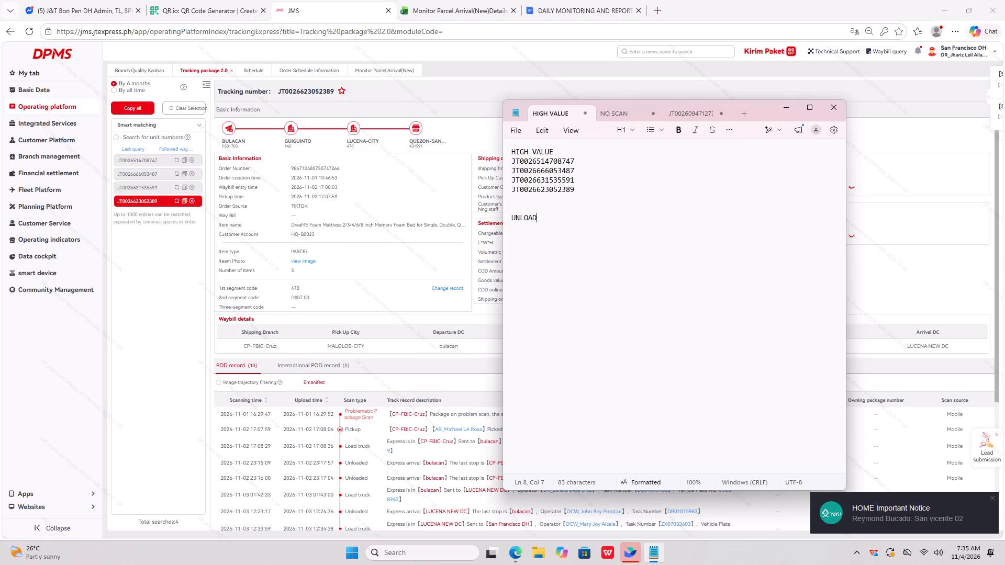
key("Return")
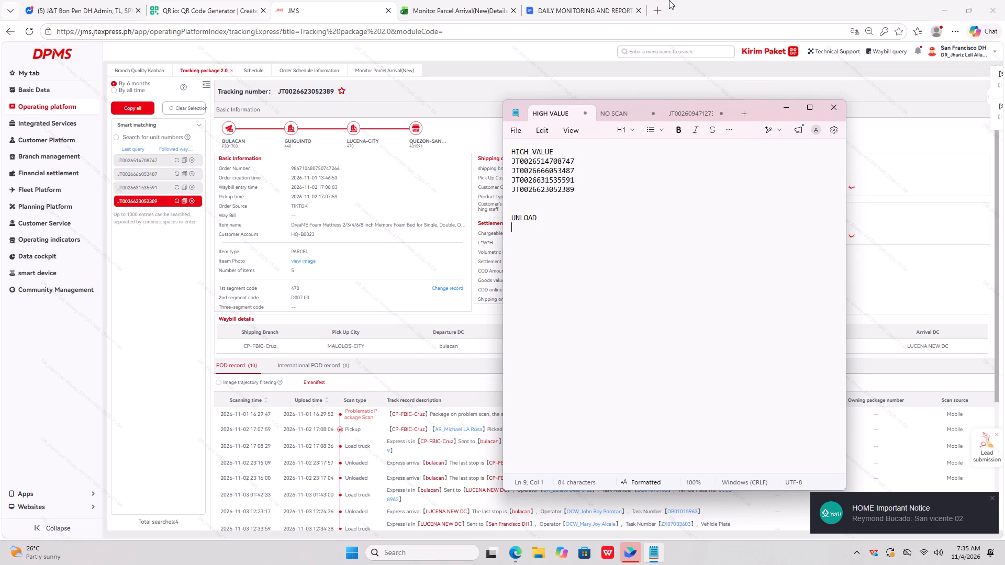
Copy the column A waybill numbers from the Monitor Parcel Arrival export into the tracking number filter of JMS's Waybill status (real time).
left_click(481, 3)
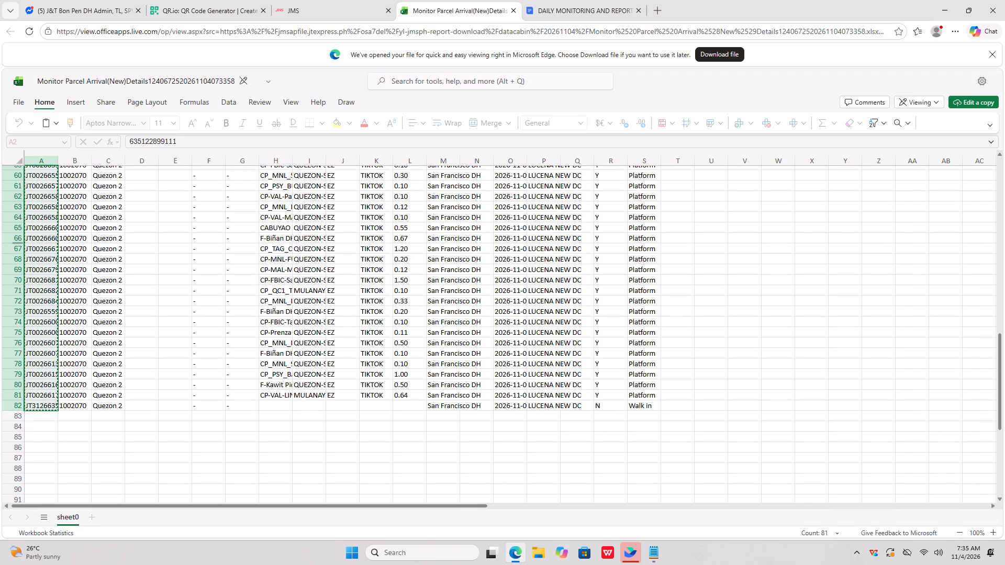
key("ctrl+c")
left_click(301, 7)
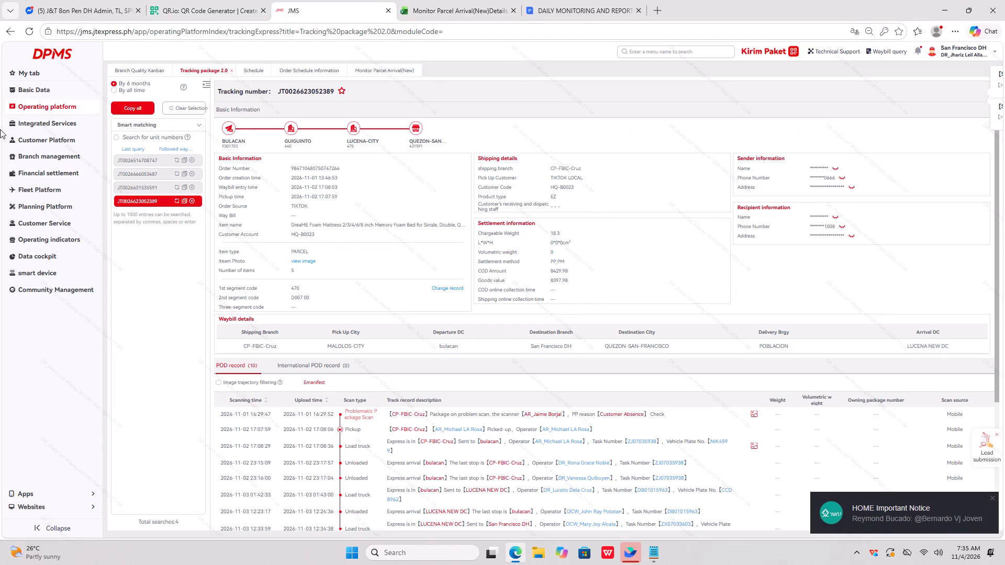
left_click(53, 106)
left_click(156, 78)
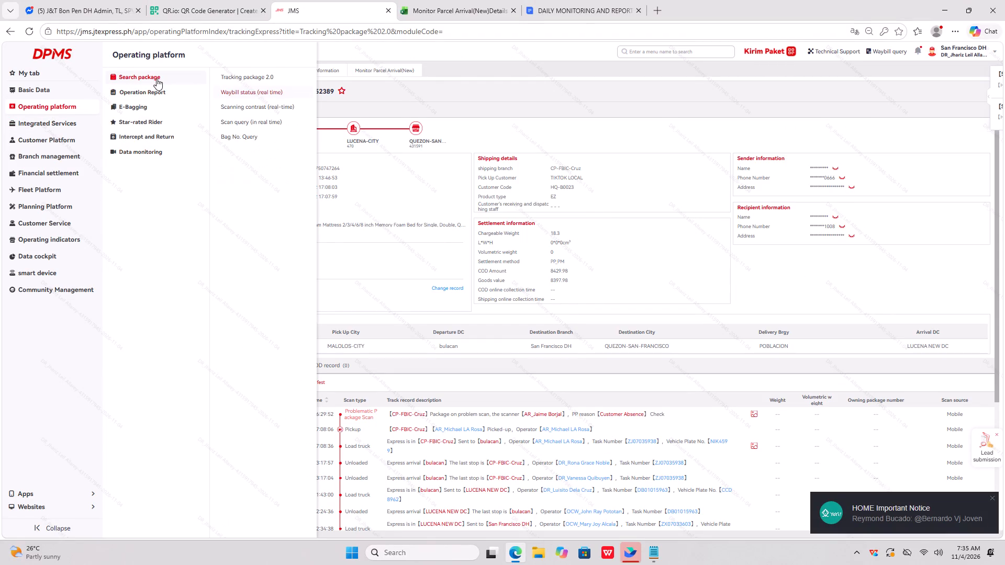
left_click(229, 89)
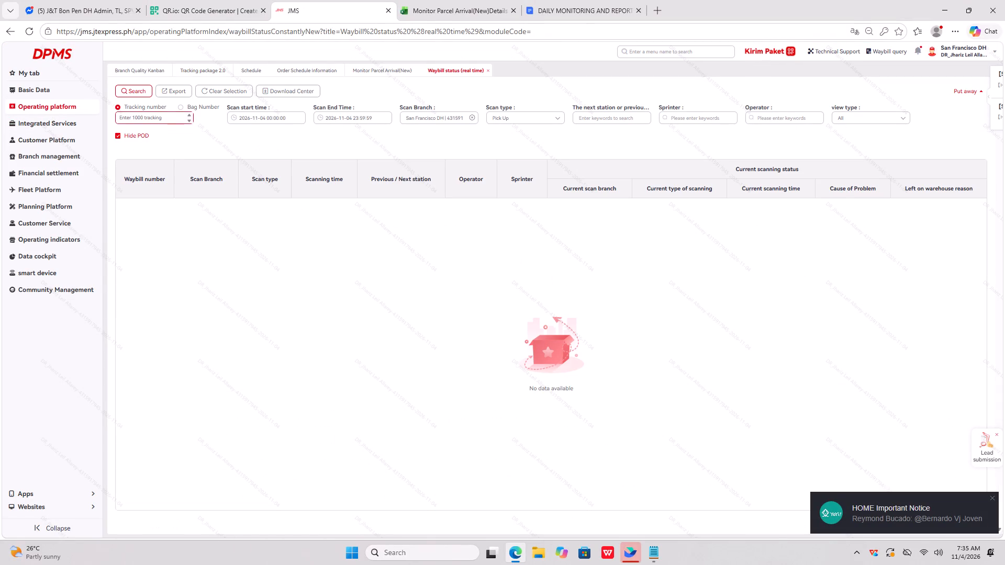
left_click(147, 116)
key("ctrl+v")
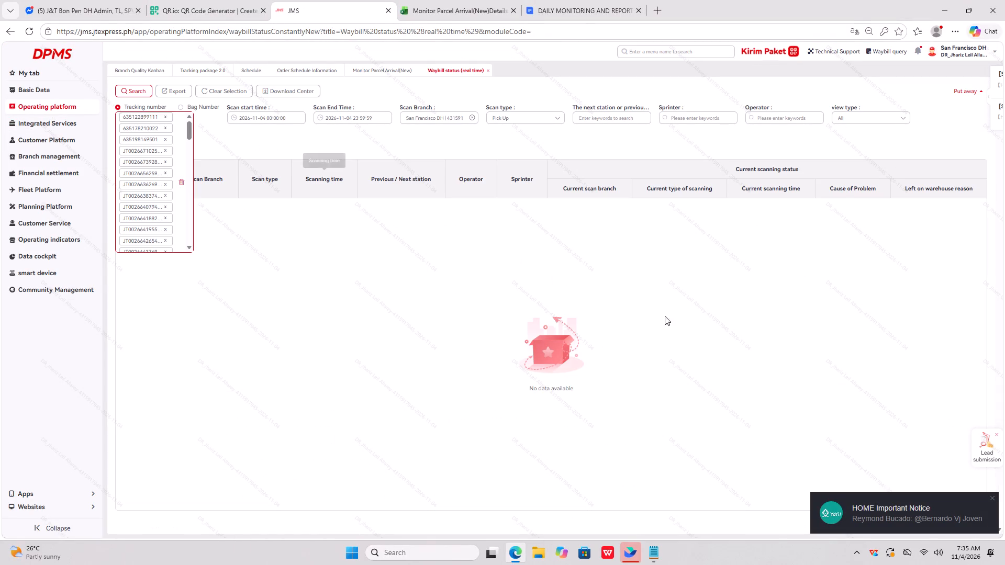
Dismiss the chat notification, set the results to 100 per page, and search the pasted waybills.
left_click(992, 496)
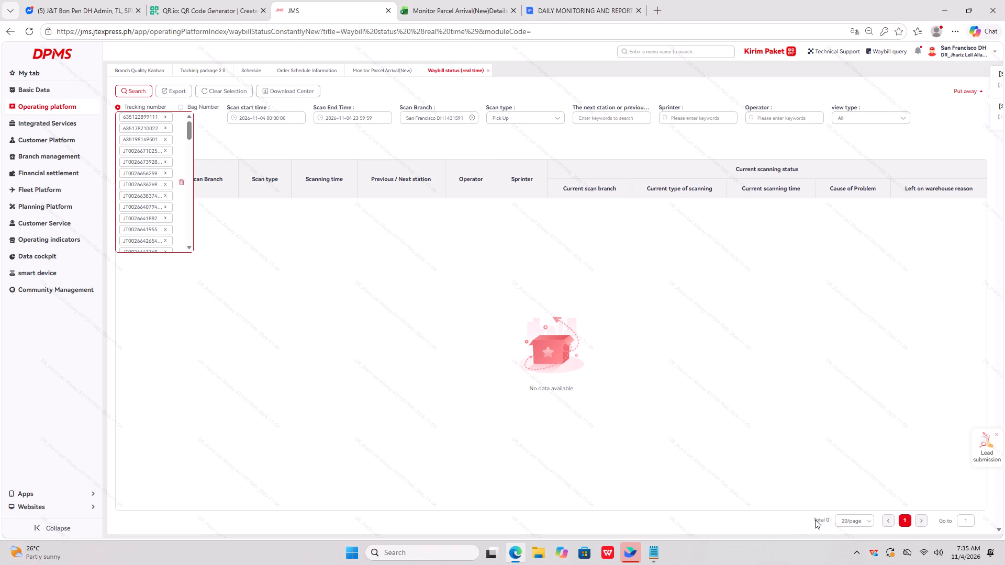
left_click(843, 521)
left_click(845, 499)
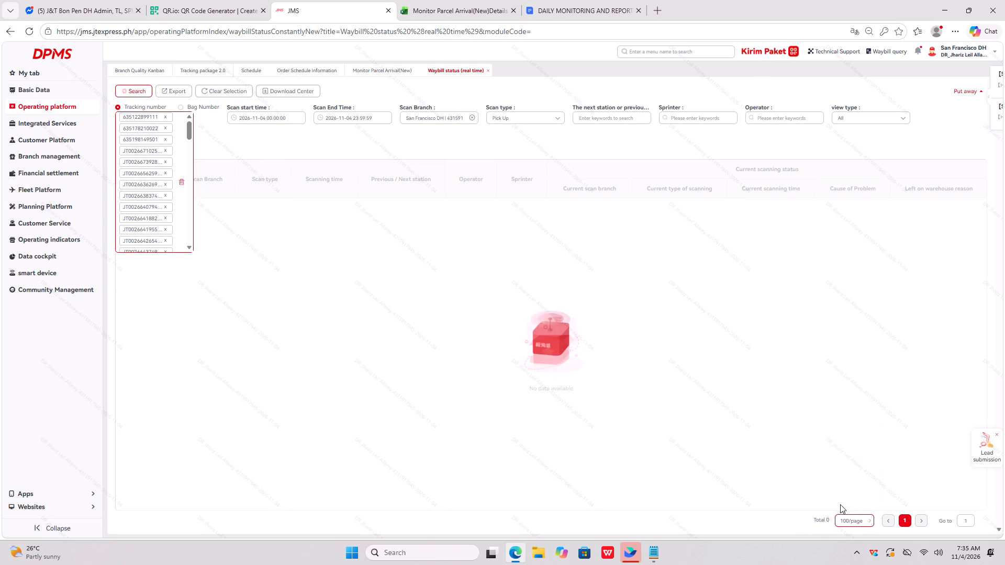
left_click(138, 91)
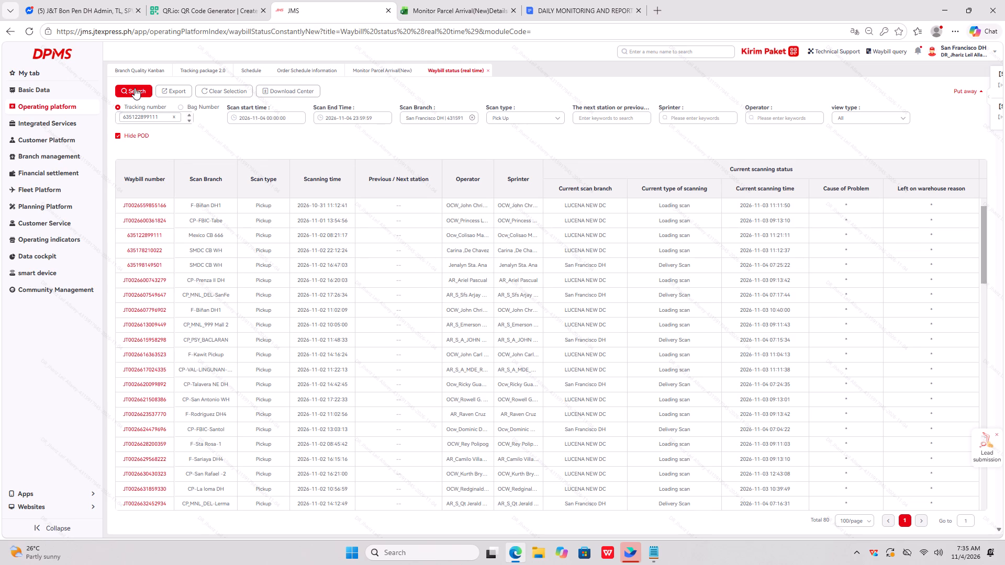
Examine the current scan branch, scan type and scan time of the listed waybills, finishing by closing Waybill status (real time).
scroll(662, 310, "up", 4)
scroll(664, 311, "down", 2)
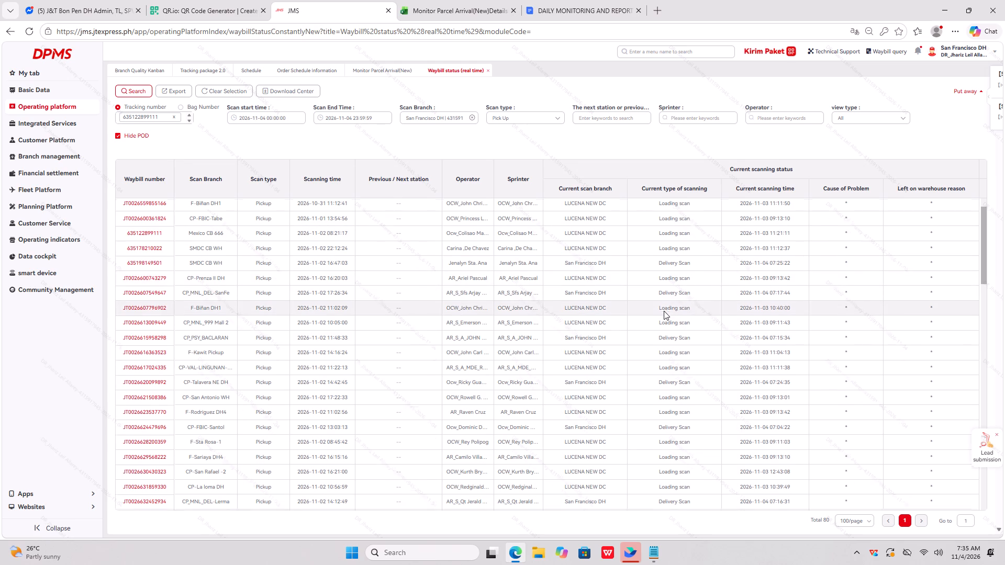
scroll(664, 311, "down", 19)
scroll(664, 311, "down", 4)
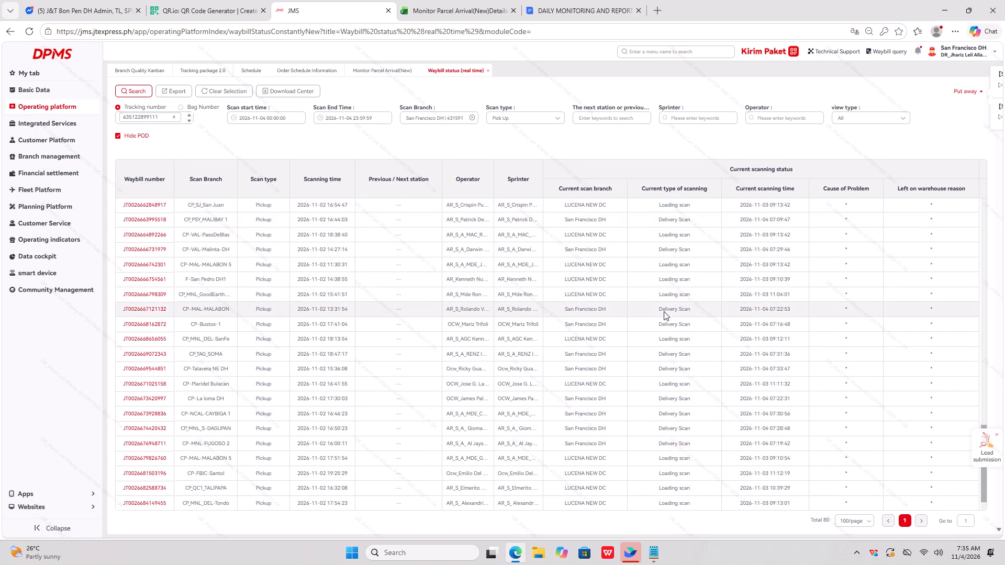
scroll(664, 311, "down", 9)
scroll(664, 315, "up", 6)
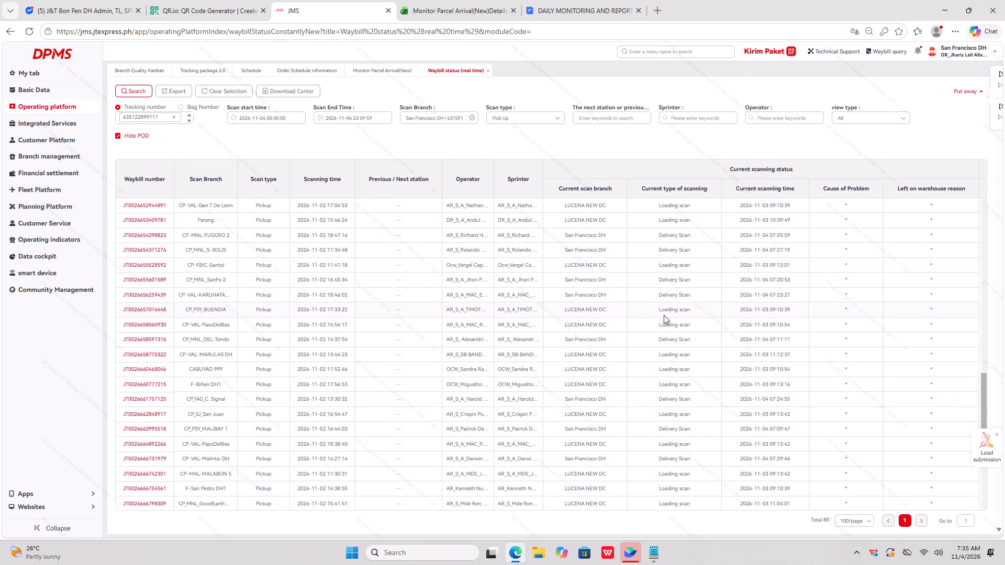
scroll(664, 315, "up", 20)
scroll(664, 315, "up", 4)
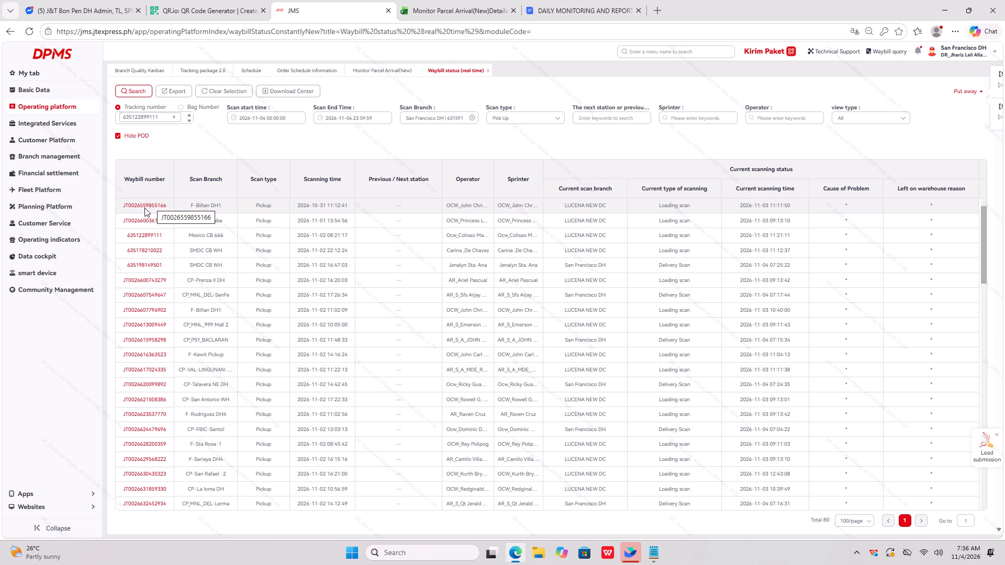
left_click(143, 207)
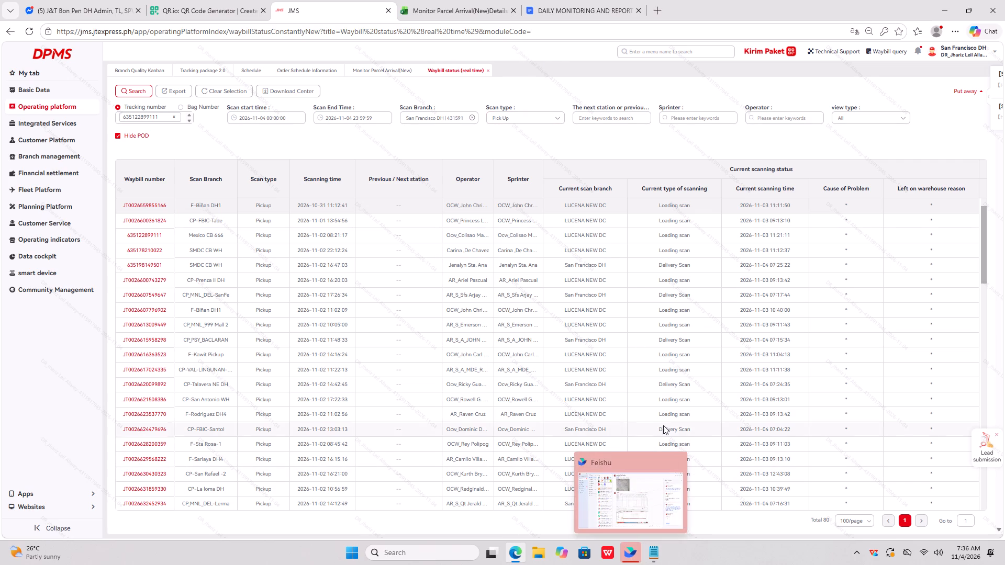
scroll(669, 419, "down", 11)
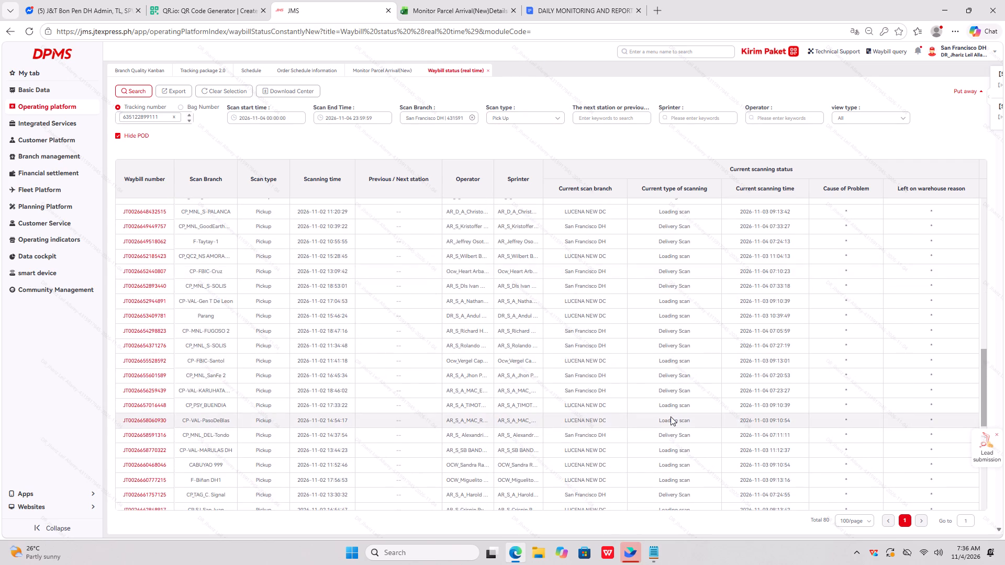
scroll(671, 416, "down", 11)
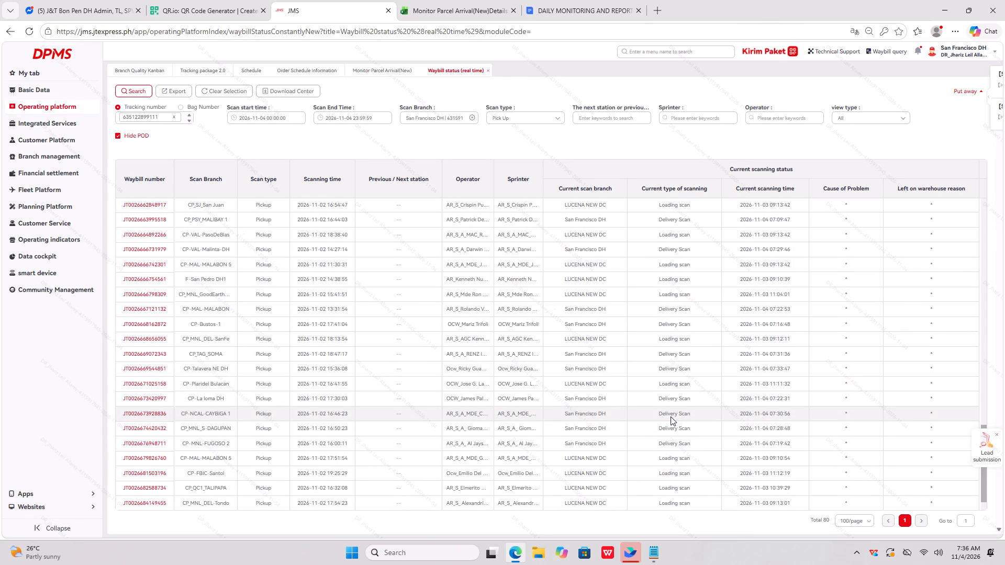
scroll(671, 416, "up", 18)
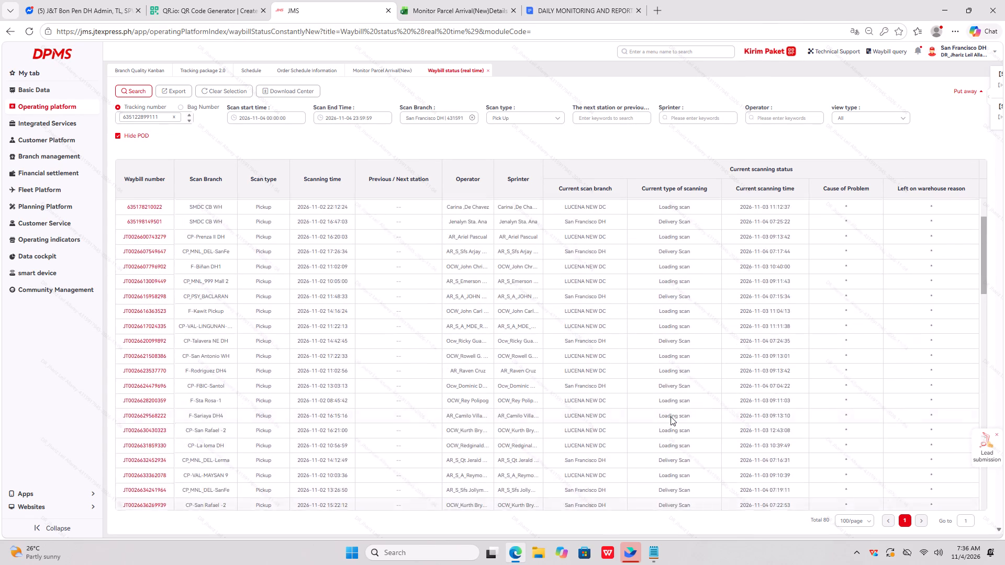
scroll(671, 416, "up", 8)
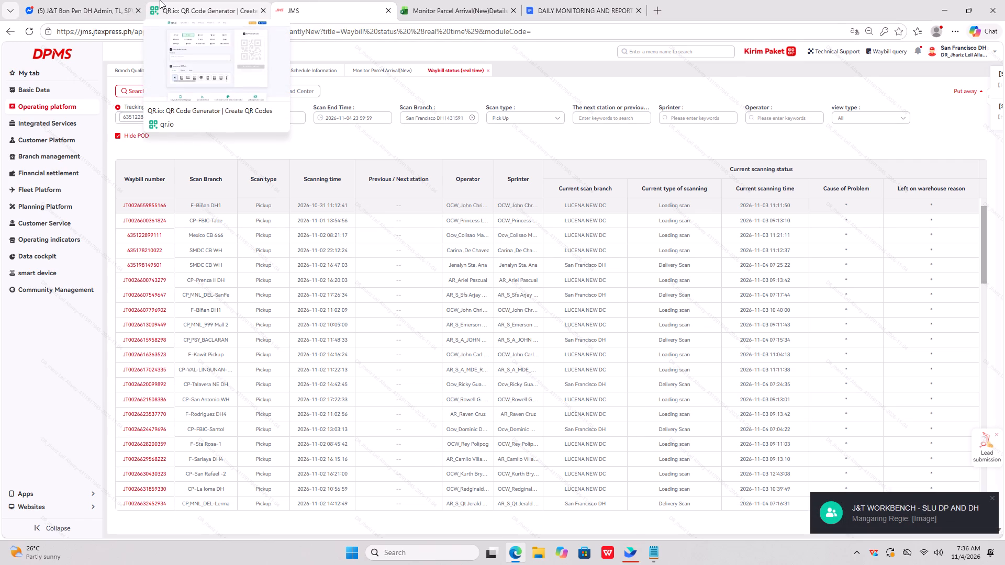
left_click(487, 69)
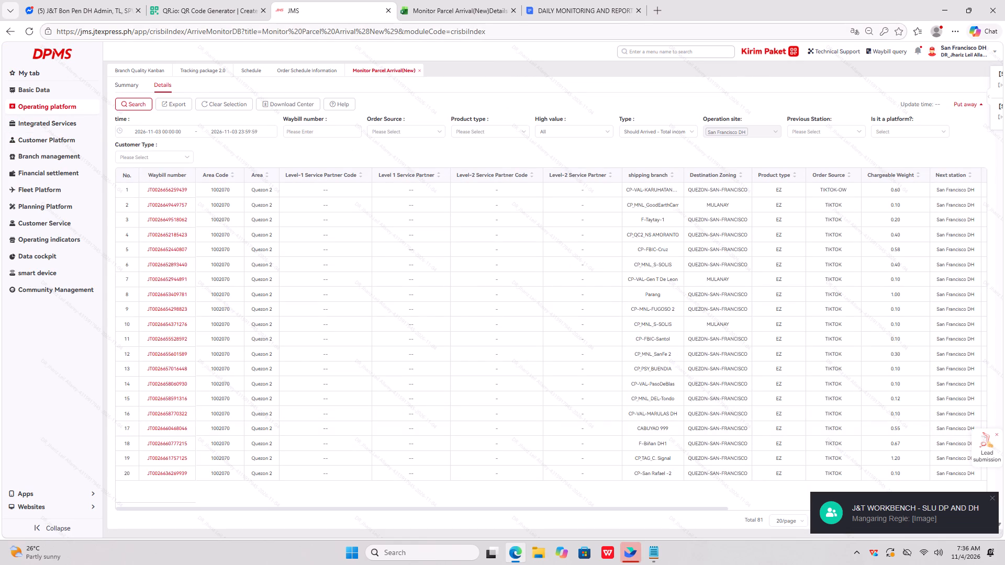
Switch to the DAILY MONITORING AND REPORT document and expand its INDICATORS section.
left_click(563, 0)
scroll(405, 166, "up", 6)
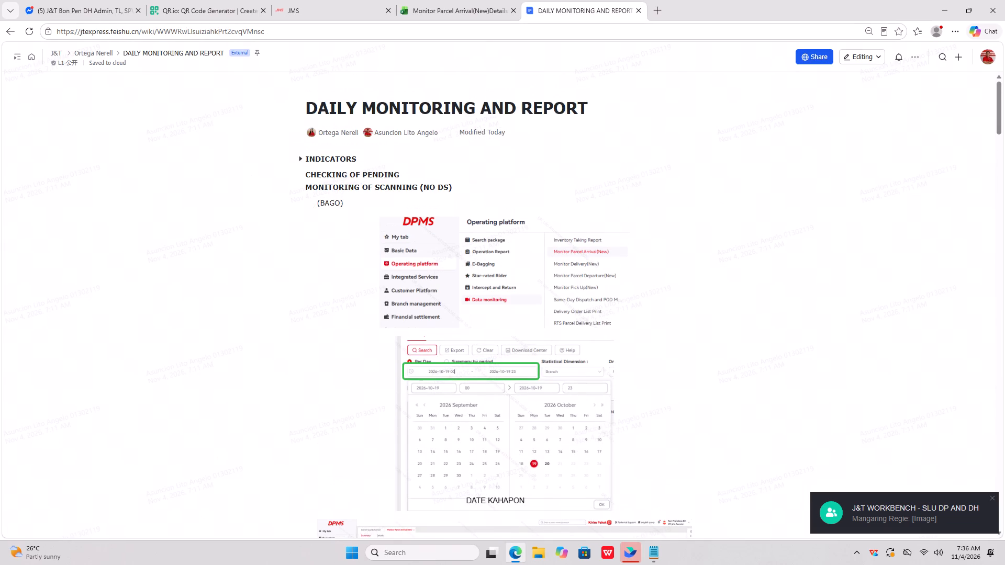
left_click(301, 160)
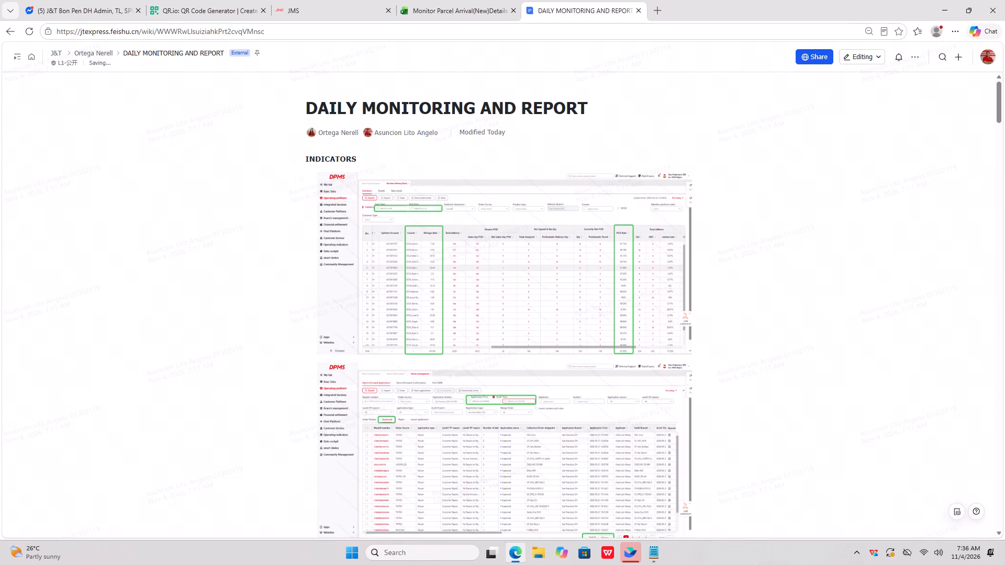
Return to JMS and close the Monitor Parcel Arrival(New) page.
left_click(326, 14)
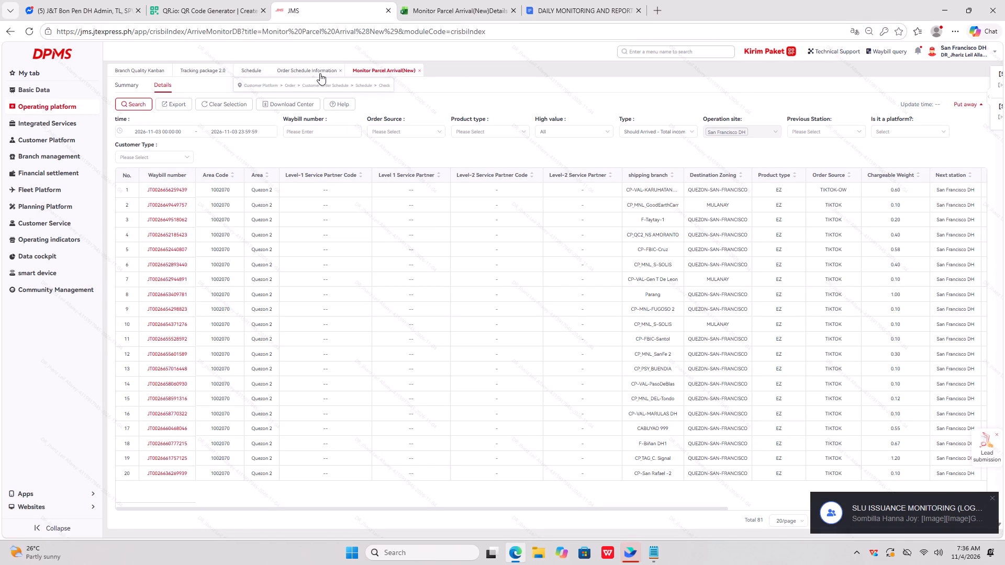
left_click(418, 71)
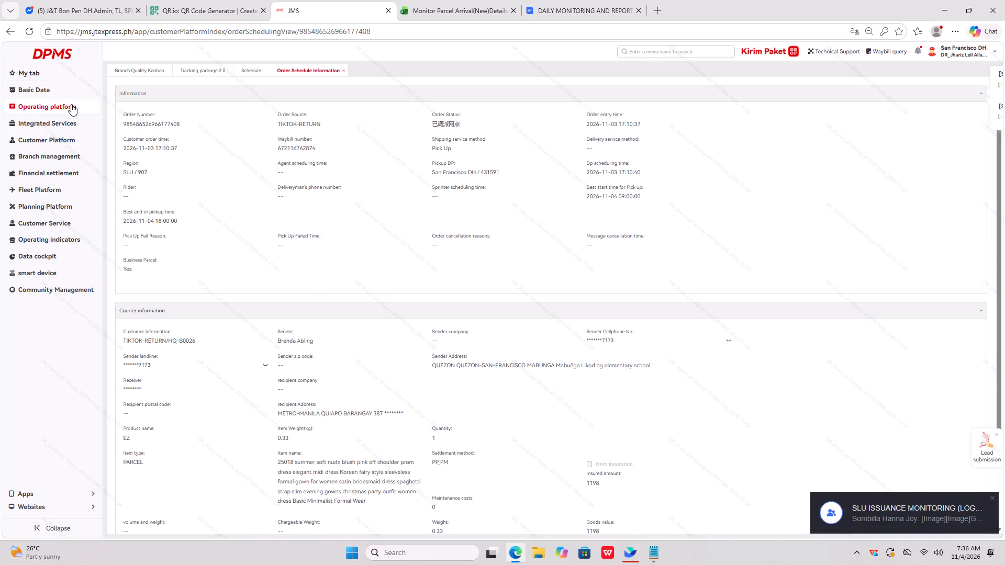
Enlarge the first INDICATORS screenshot in the checklist for reference, and open Monitor Delivery(New) under Data monitoring in JMS.
left_click(71, 104)
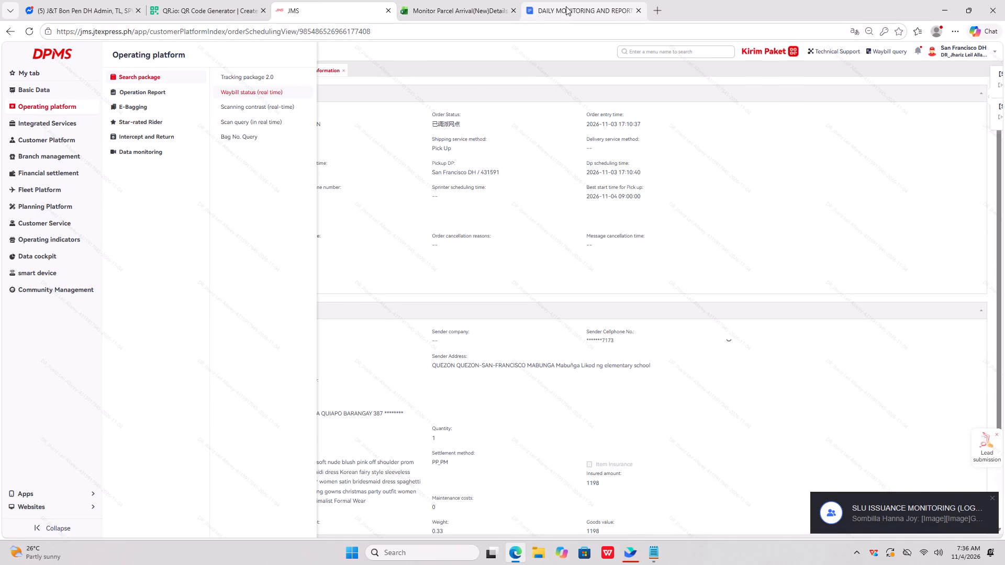
left_click(566, 6)
scroll(348, 203, "up", 2, "ctrl")
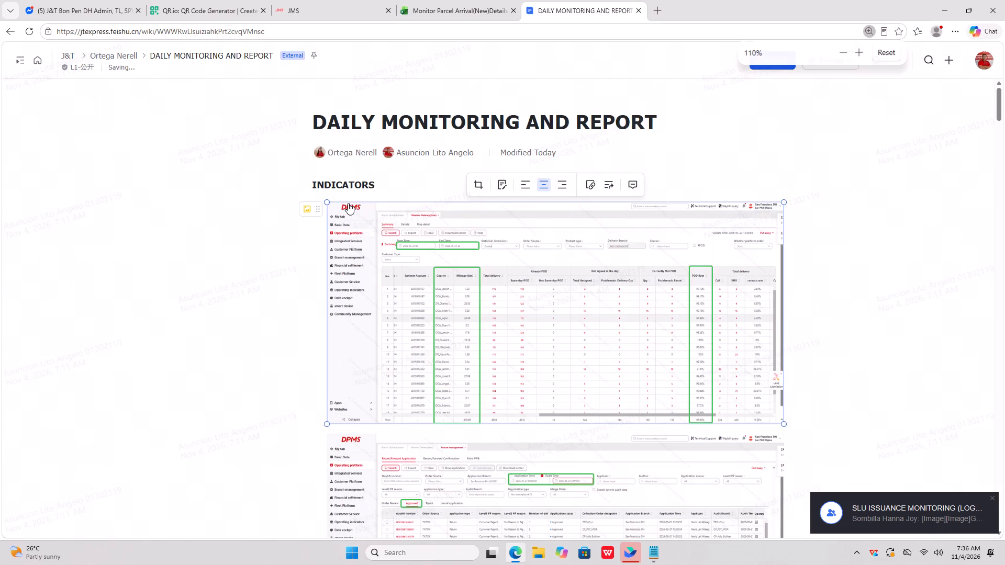
scroll(348, 203, "up", 2, "ctrl")
scroll(348, 214, "down", 2)
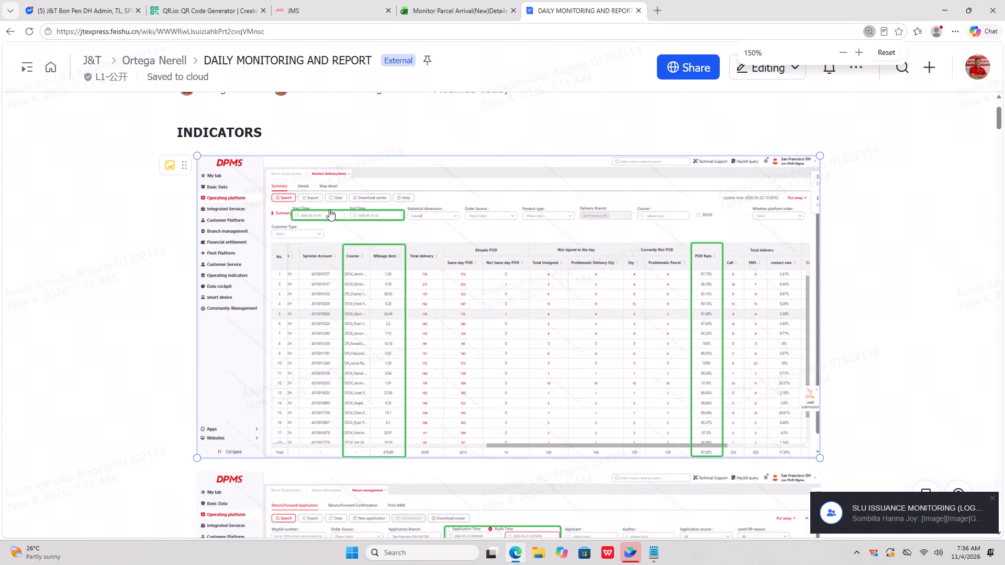
left_click(328, 0)
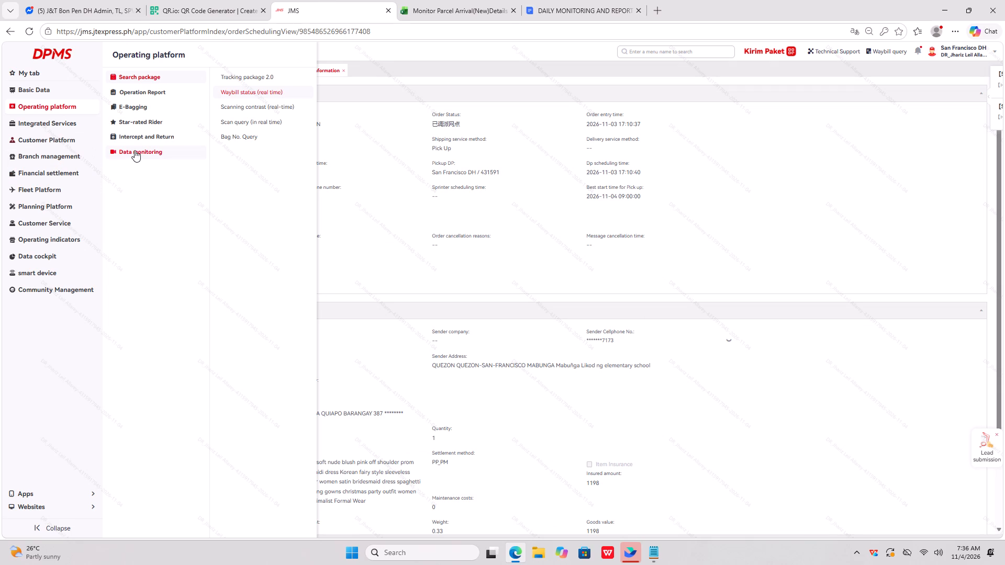
left_click(137, 153)
left_click(230, 106)
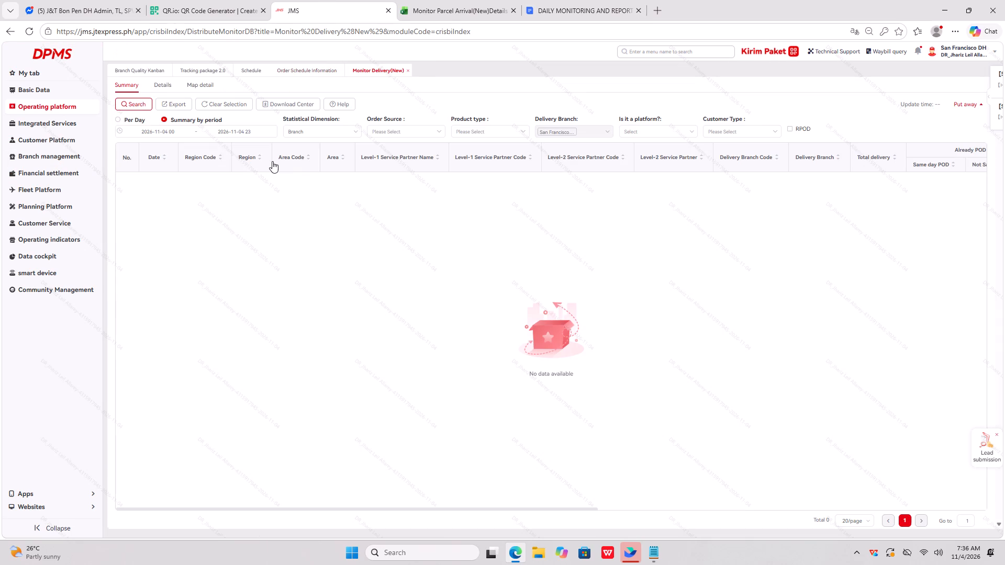
left_click(566, 13)
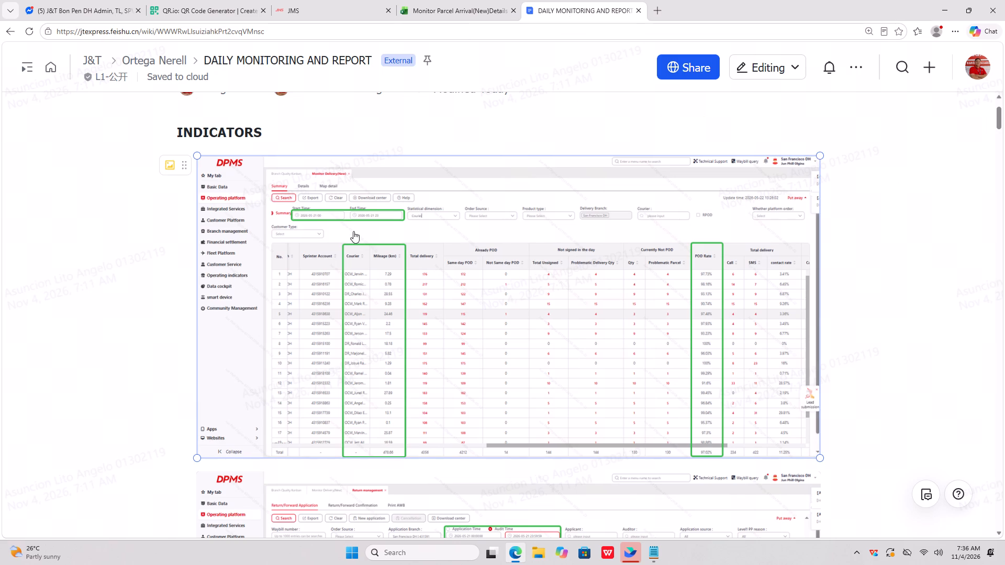
left_click(298, 5)
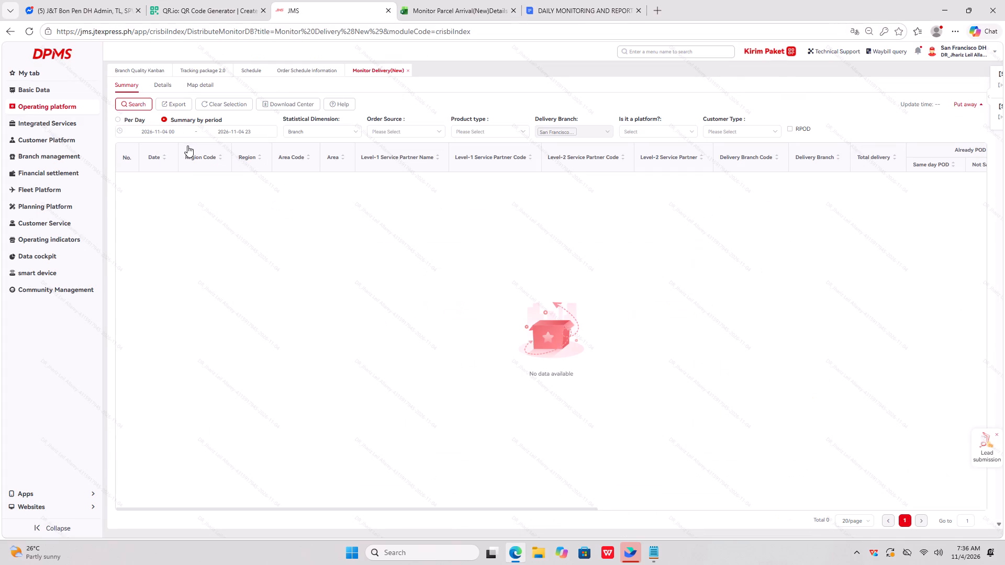
left_click(227, 132)
double_click(292, 218)
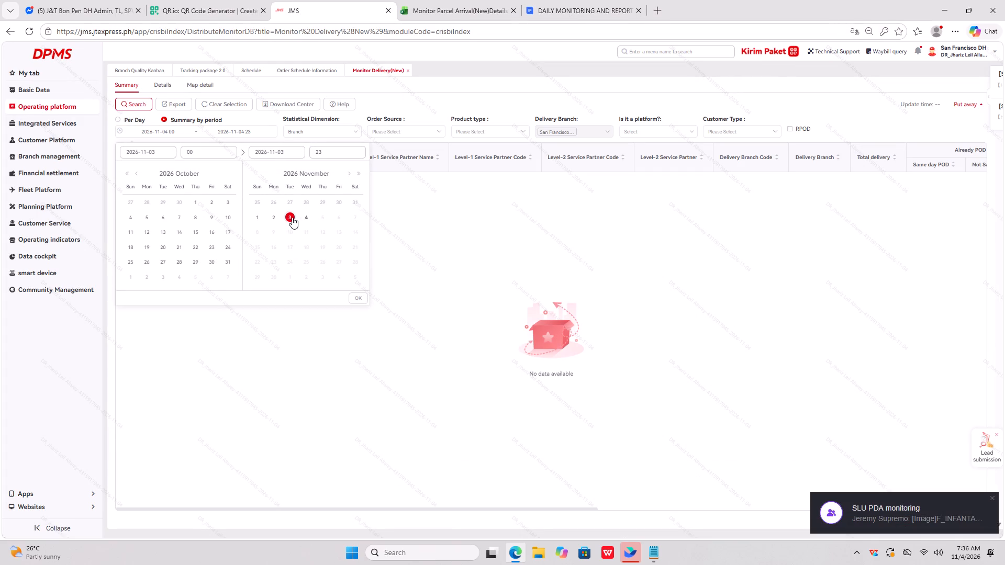
left_click(352, 299)
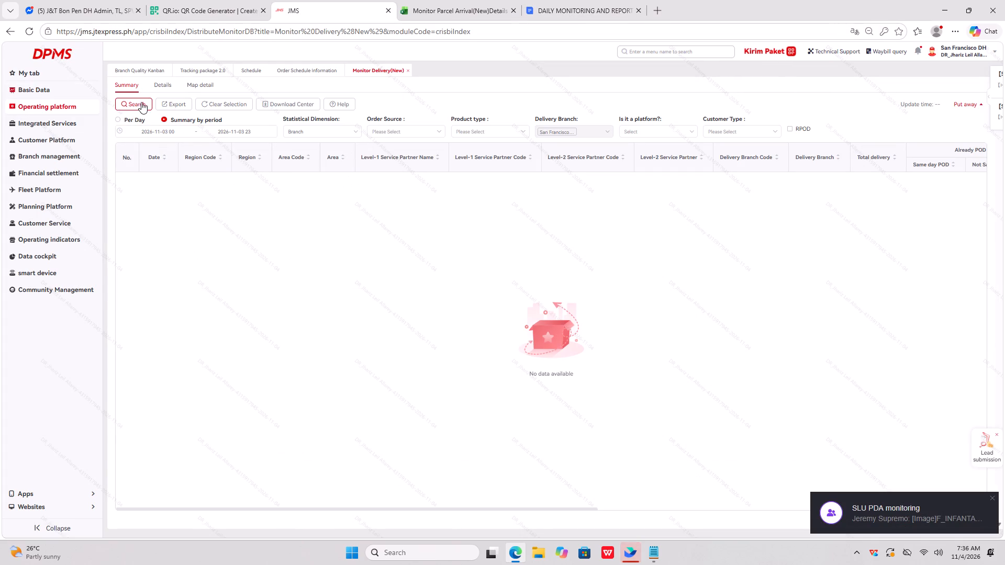
Following the INDICATORS example, set the statistical dimension to Courier and search the 2026-11-03 delivery records.
left_click(356, 133)
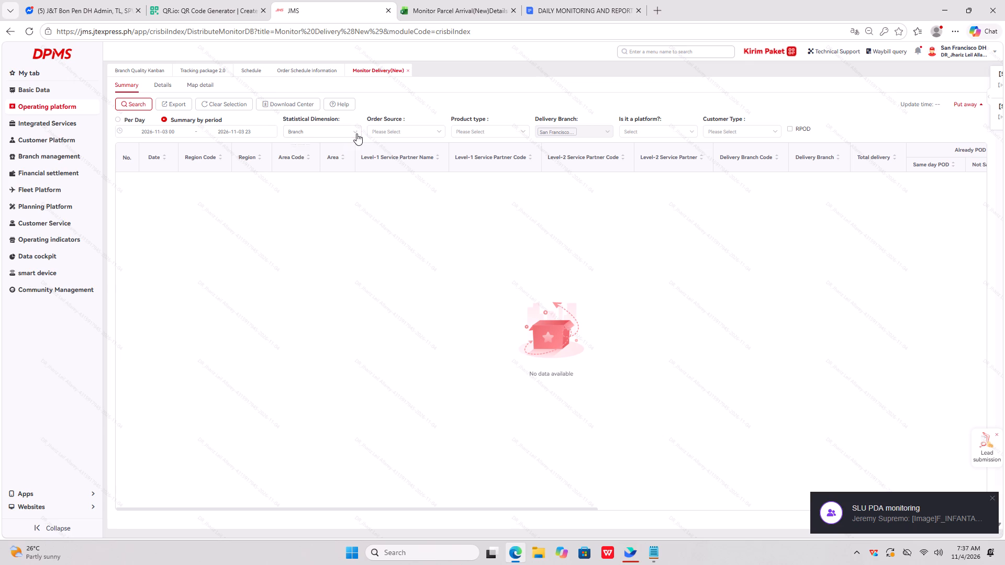
left_click(559, 1)
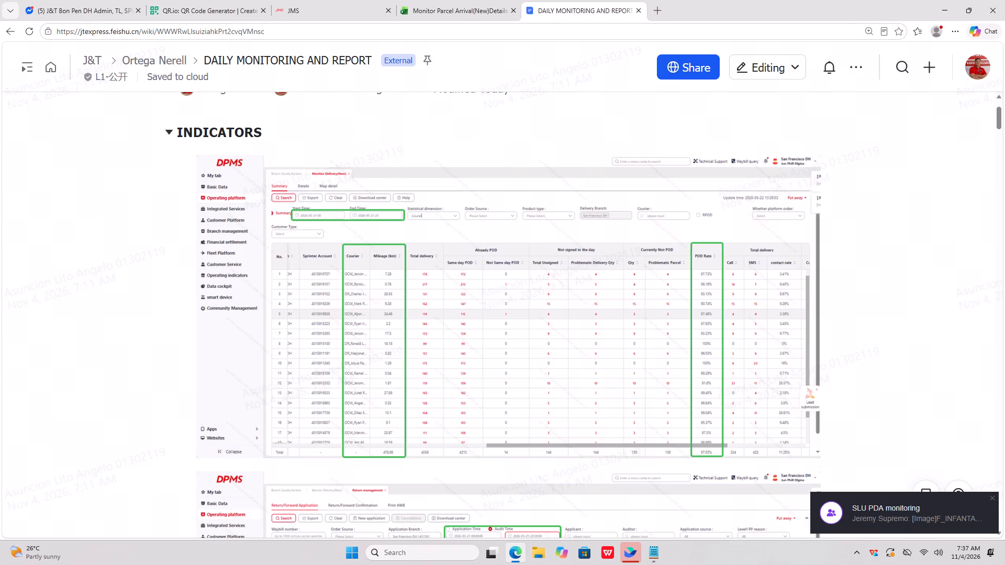
left_click(278, 4)
left_click(296, 164)
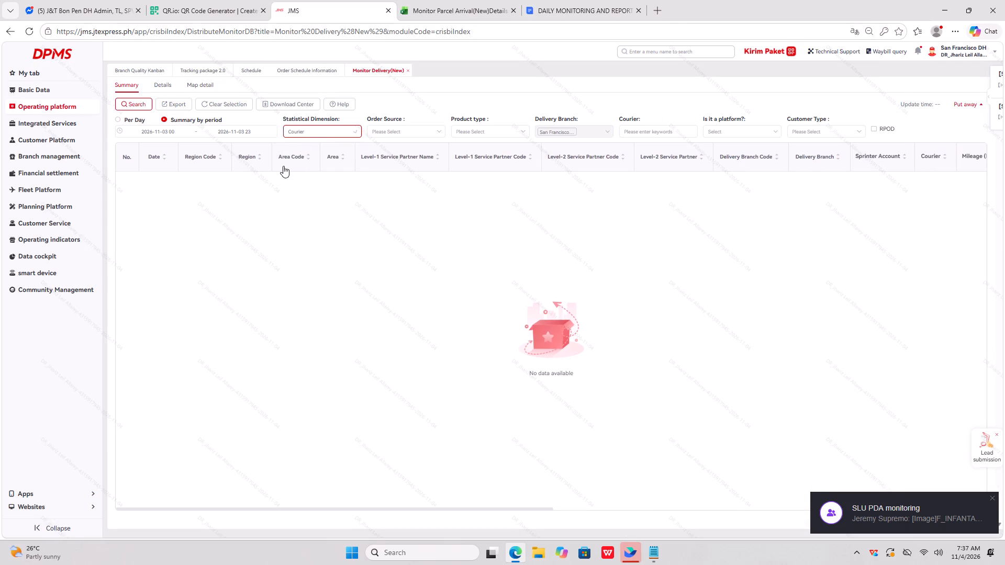
left_click(128, 106)
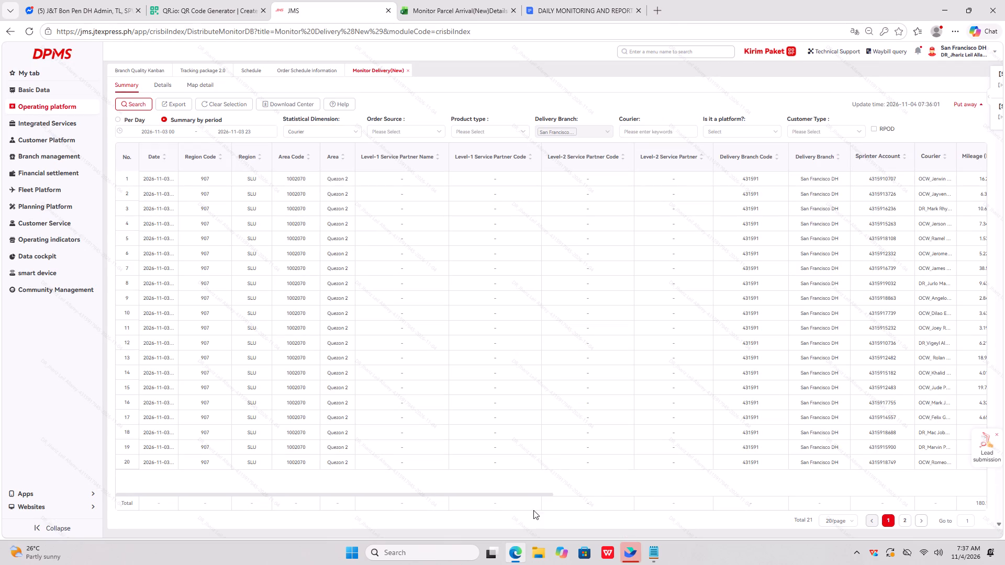
Capture the courier delivery table to the clipboard, with red boxes around the Courier and Mileage columns and the POD Rate column.
left_click_drag(520, 494, 736, 503)
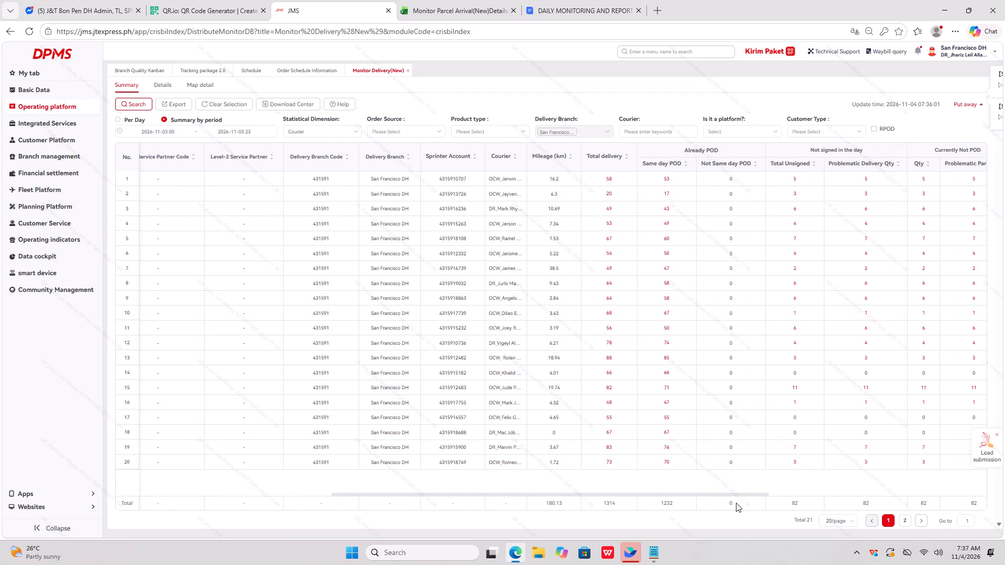
left_click_drag(736, 503, 899, 506)
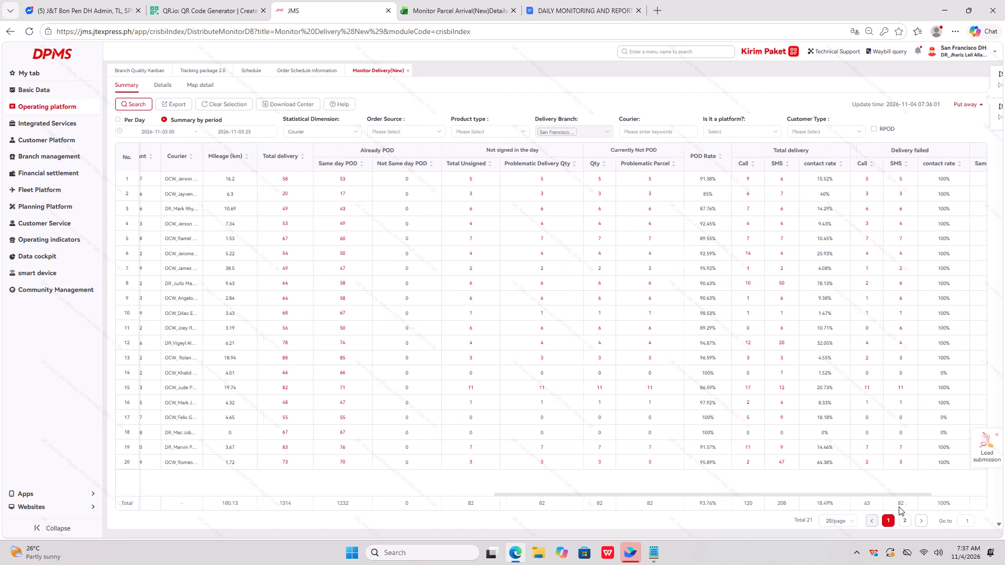
left_click_drag(899, 506, 909, 508)
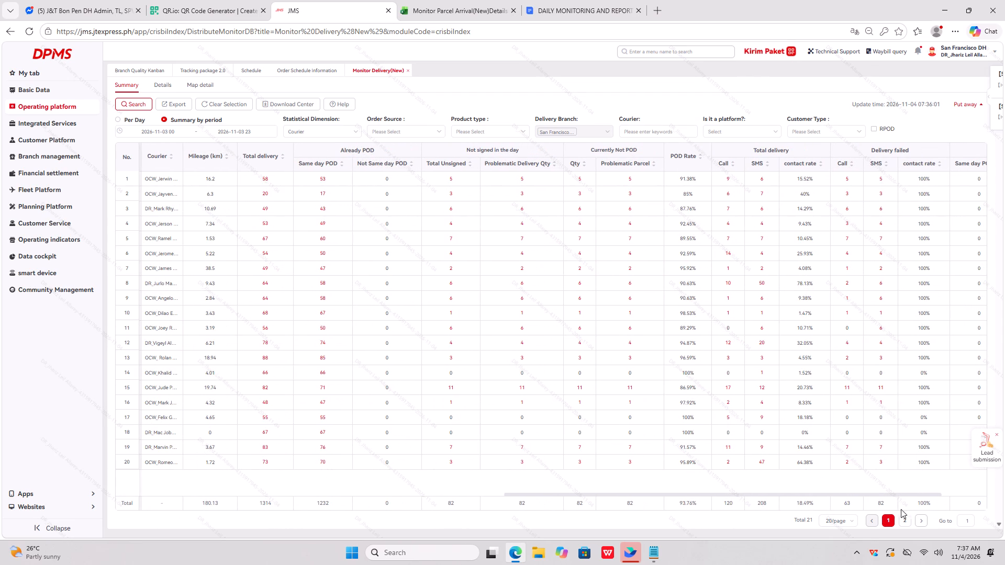
key("ctrl+shift+a")
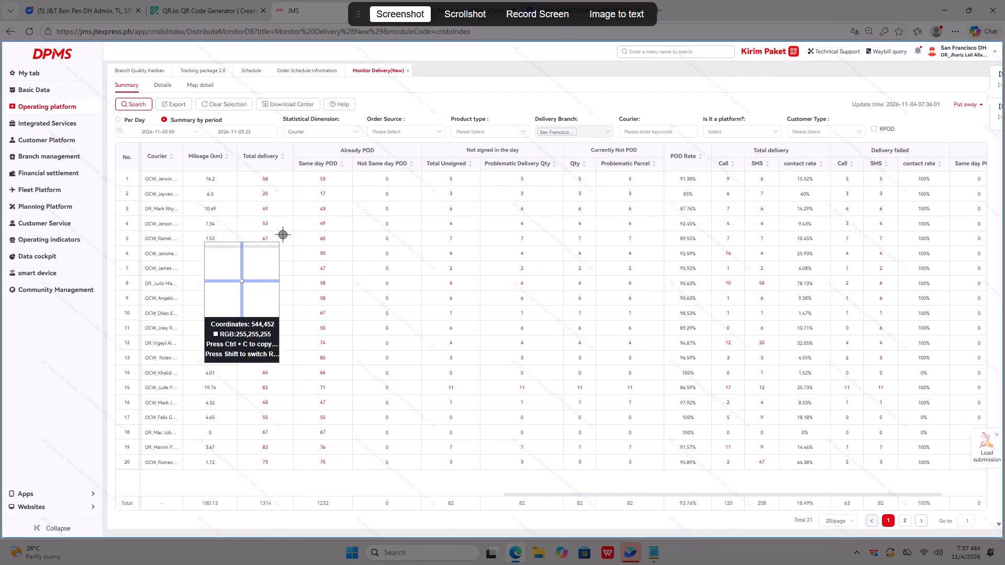
left_click(220, 186)
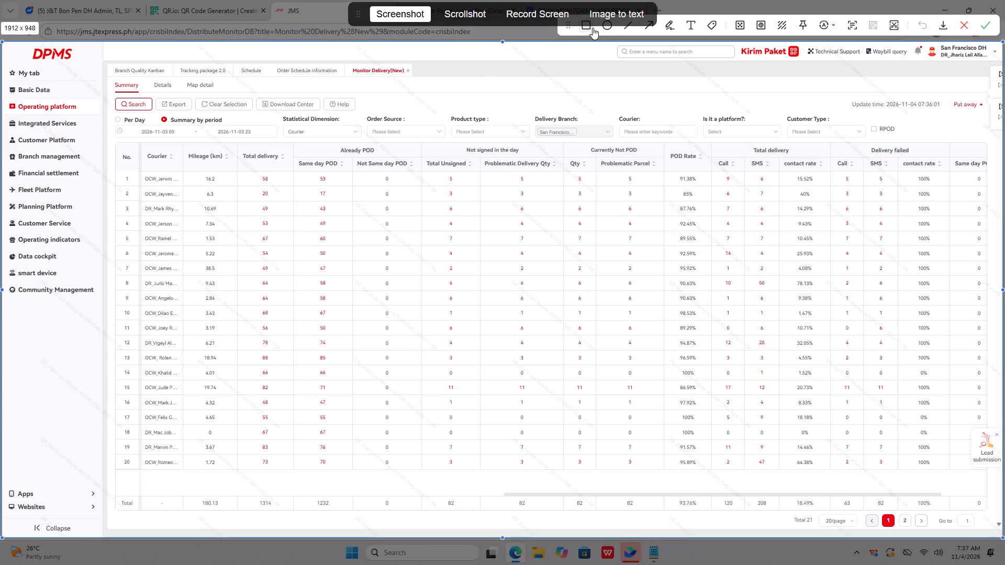
left_click(591, 27)
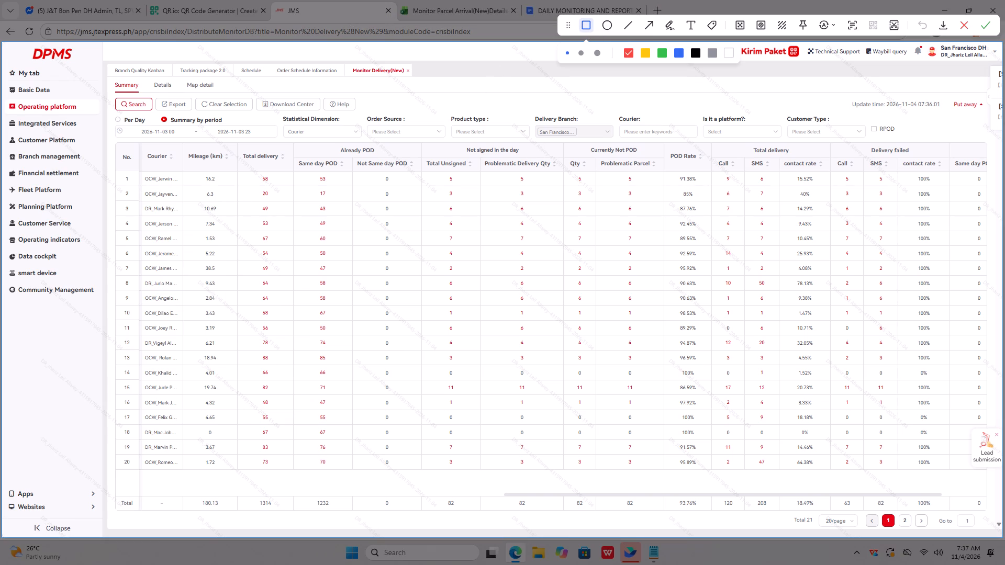
left_click_drag(141, 171, 242, 510)
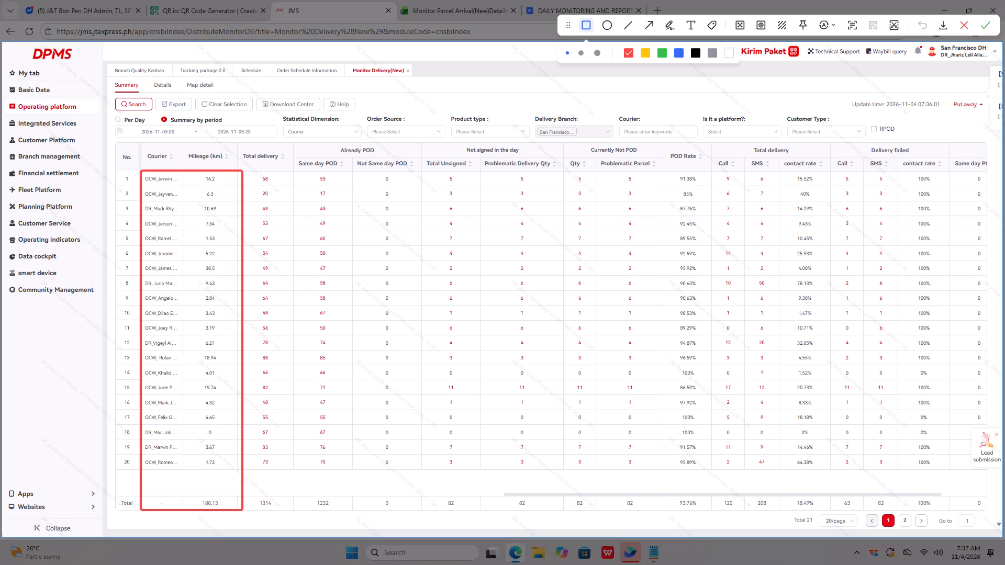
left_click_drag(242, 510, 238, 514)
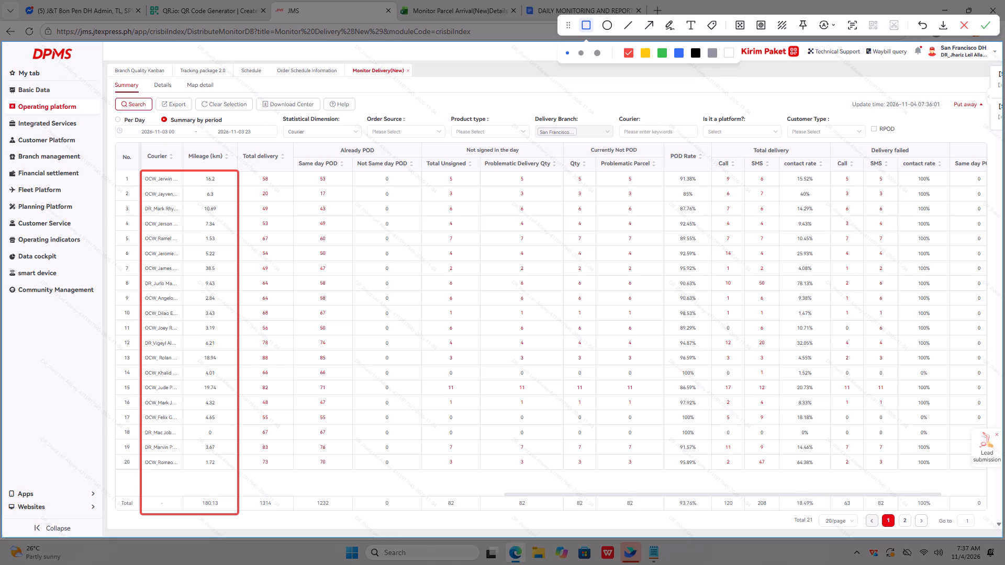
left_click_drag(663, 141, 712, 422)
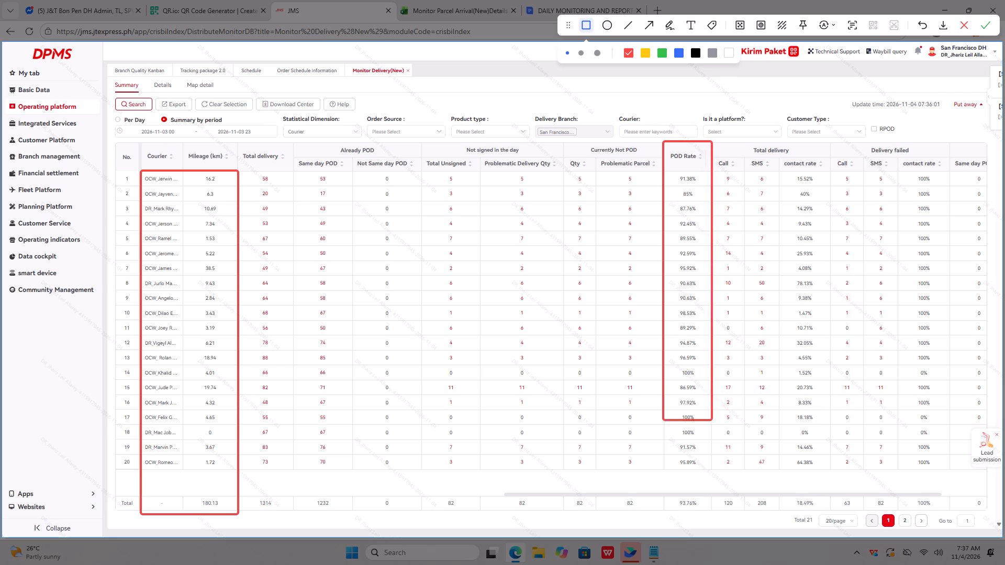
left_click_drag(712, 422, 715, 517)
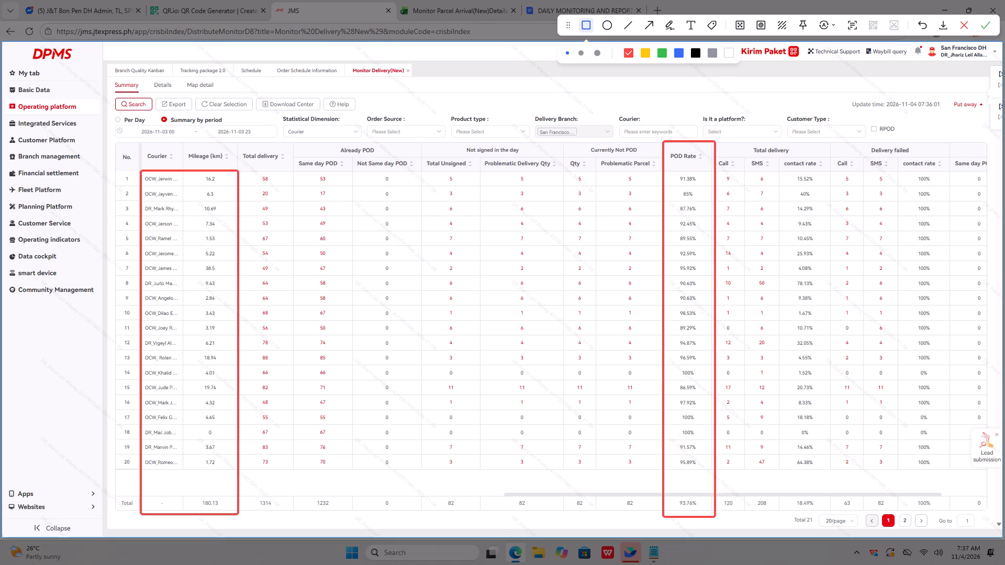
left_click(984, 26)
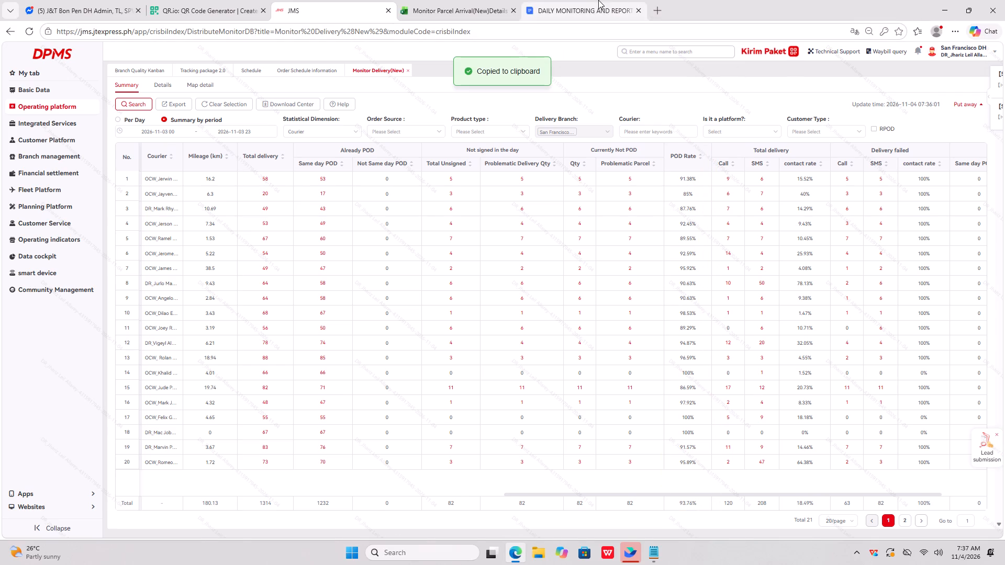
Switch to Feishu, search for QUEZ, open the SOUTHERN QUEZON INDICATORS MONITORING group, and paste the captured courier delivery table into the message draft.
left_click(598, 0)
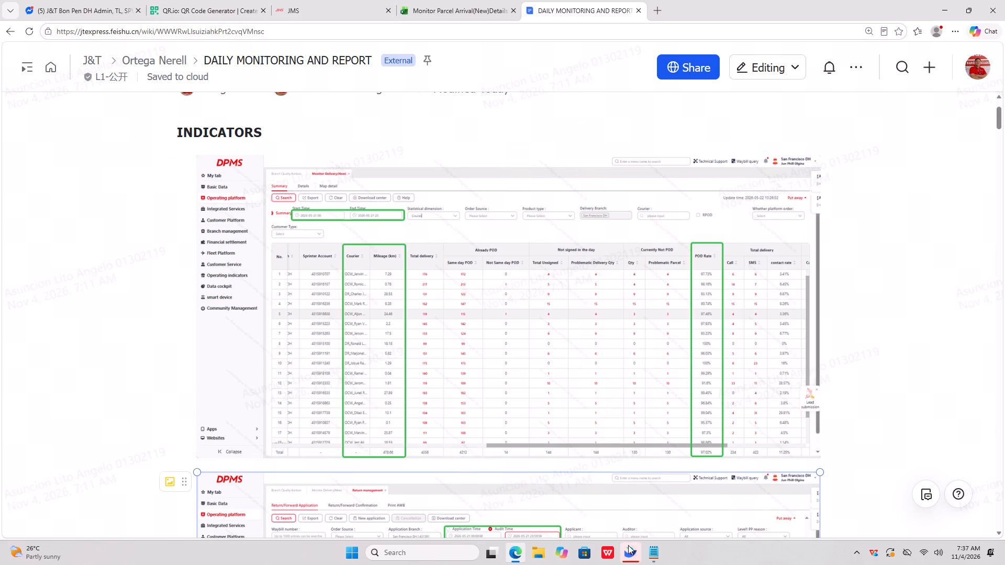
left_click(629, 562)
left_click(20, 35)
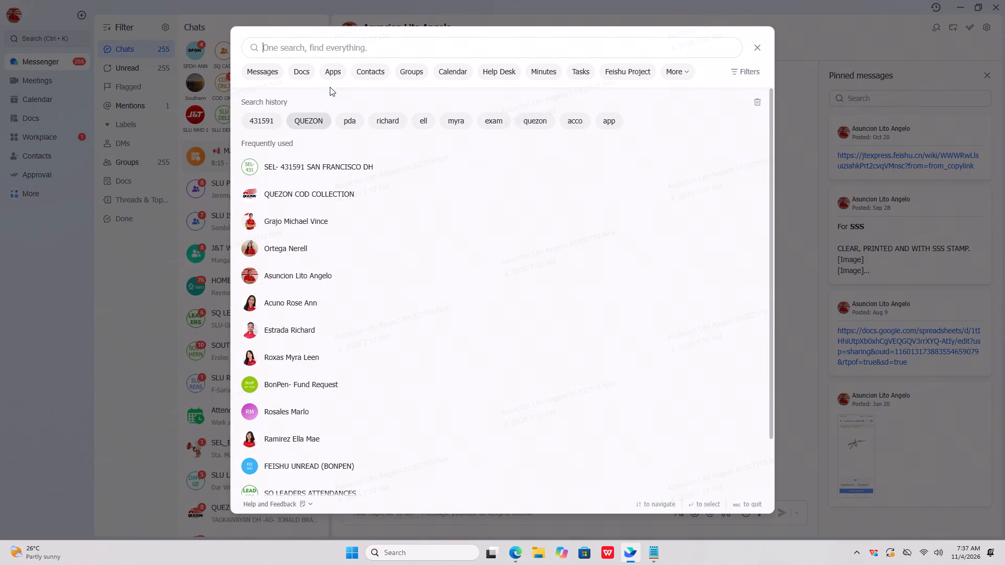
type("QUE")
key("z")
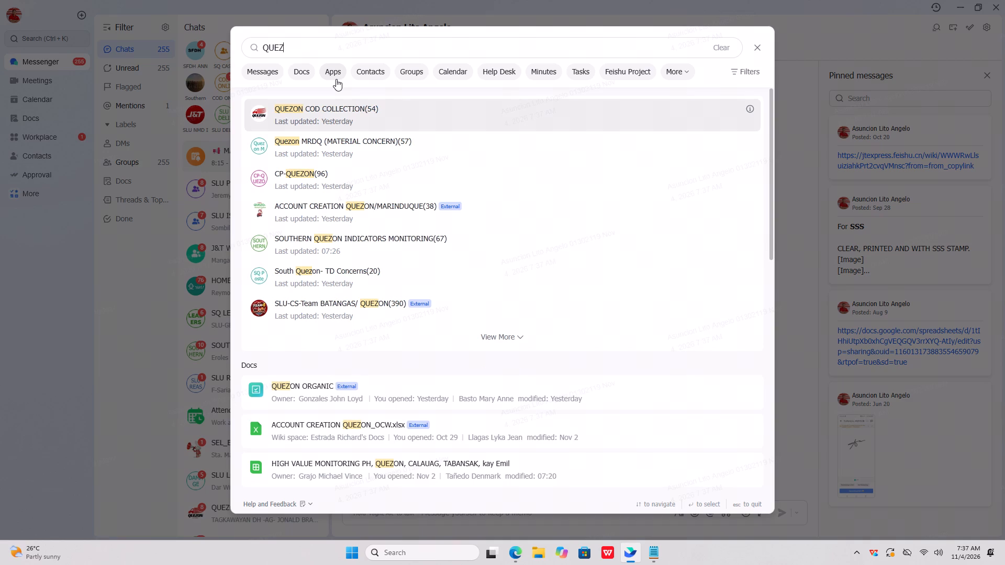
left_click(341, 239)
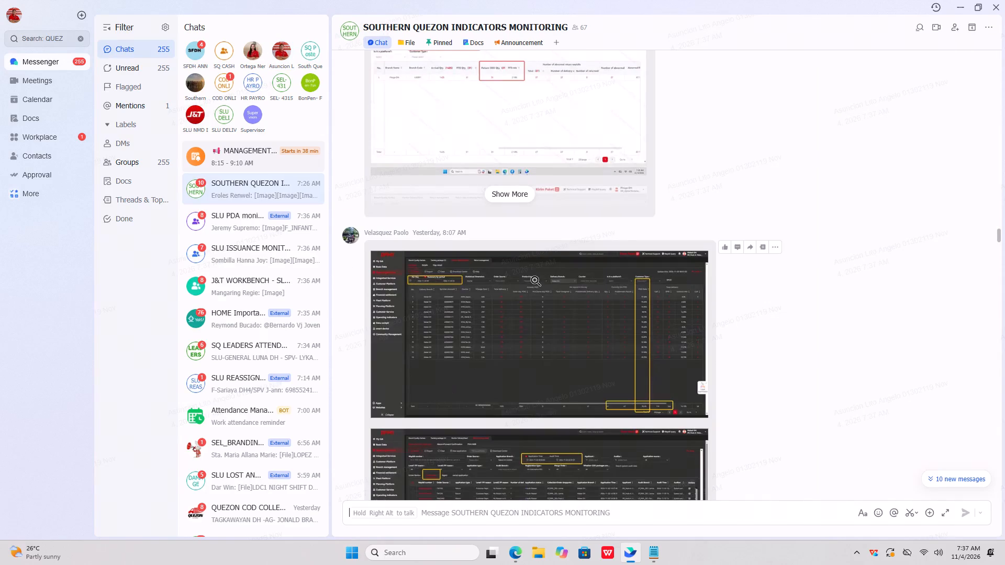
left_click(407, 511)
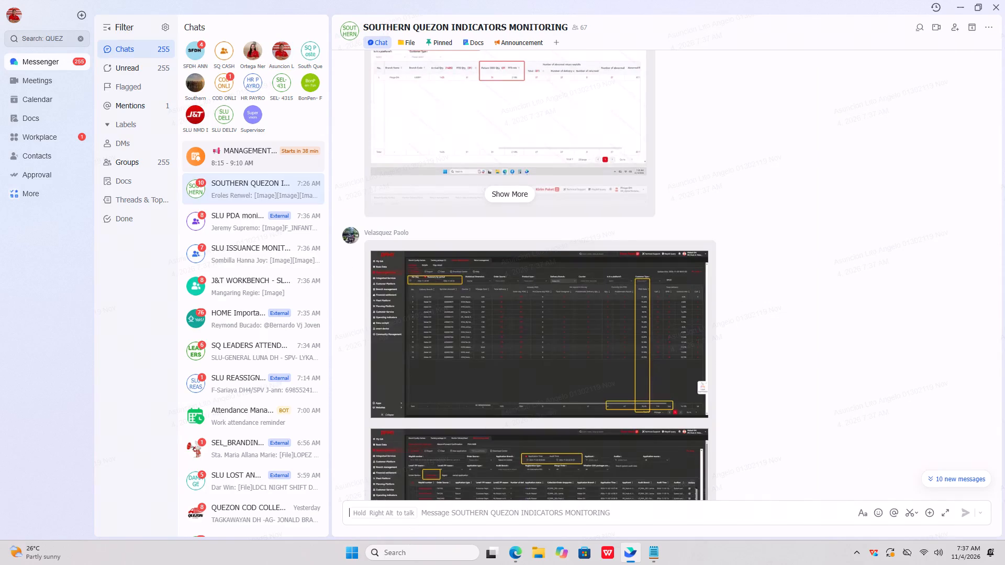
key("ctrl+v")
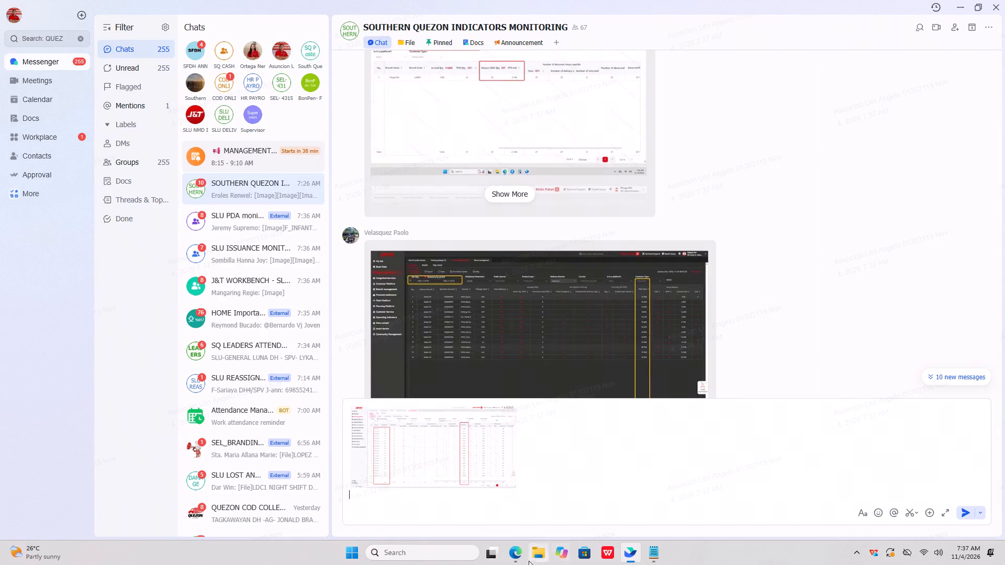
Check the second INDICATORS example in the browser checklist, and bring up the Intercept and Return pages under Operating platform in JMS.
left_click(520, 561)
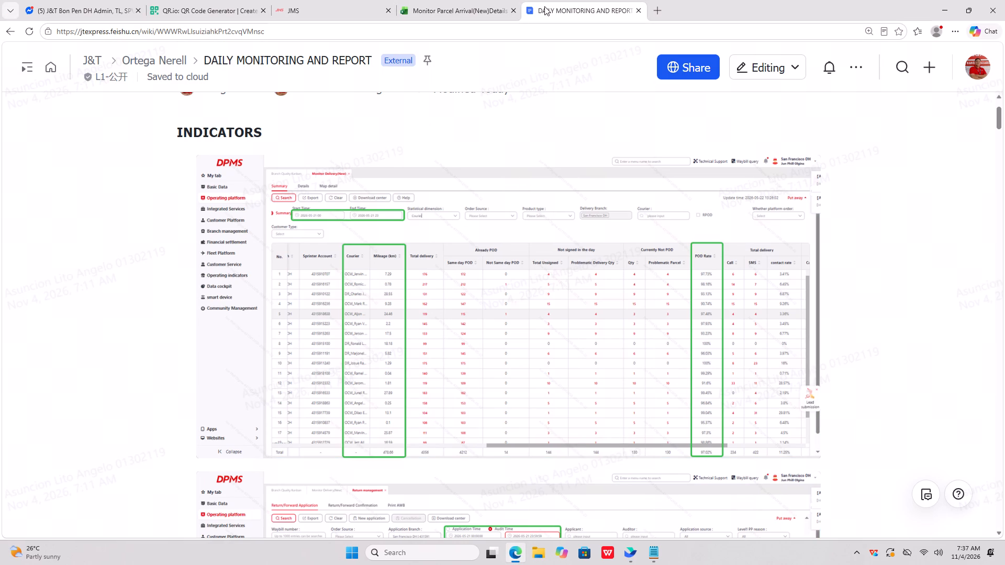
scroll(496, 153, "down", 7)
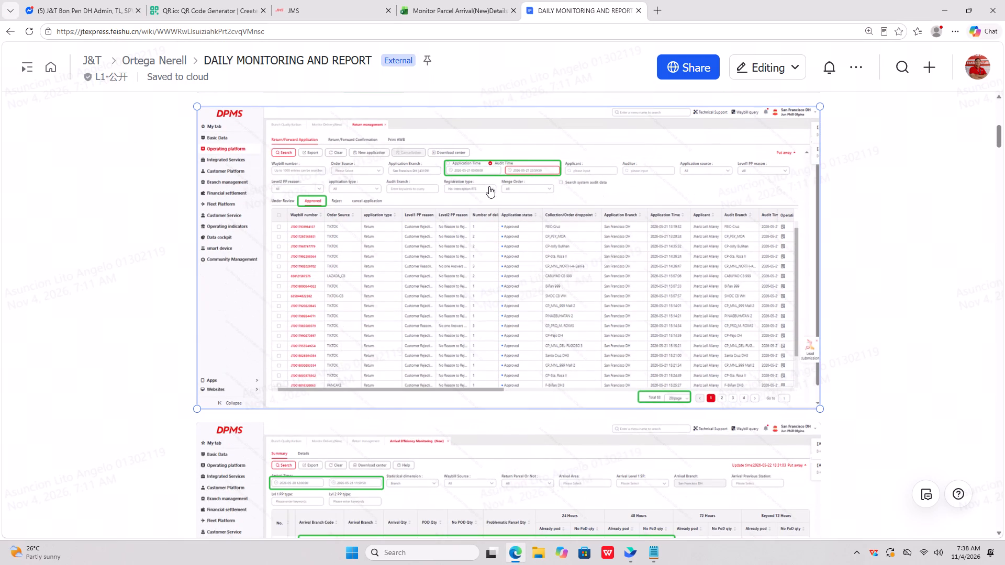
left_click(321, 4)
left_click(66, 108)
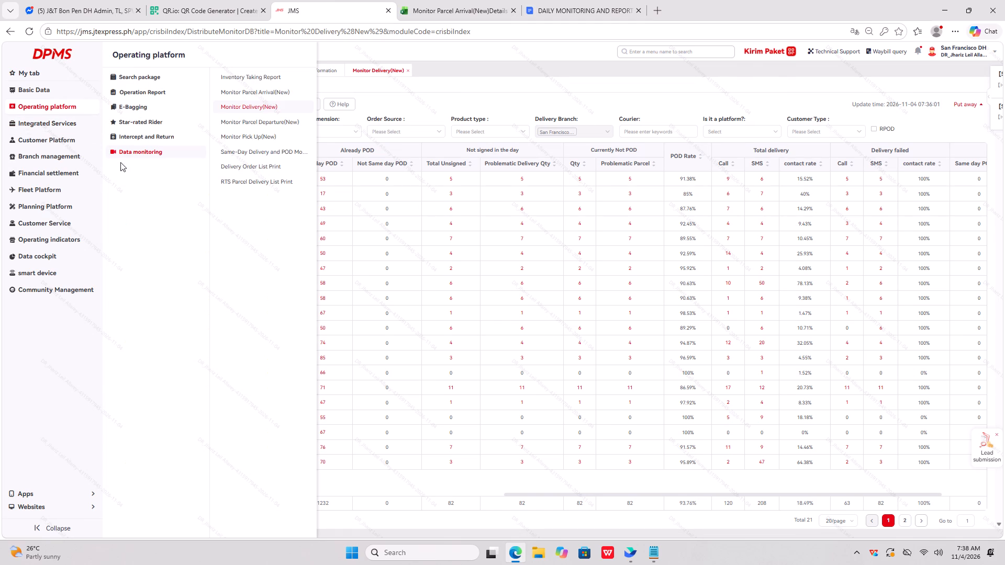
left_click(134, 139)
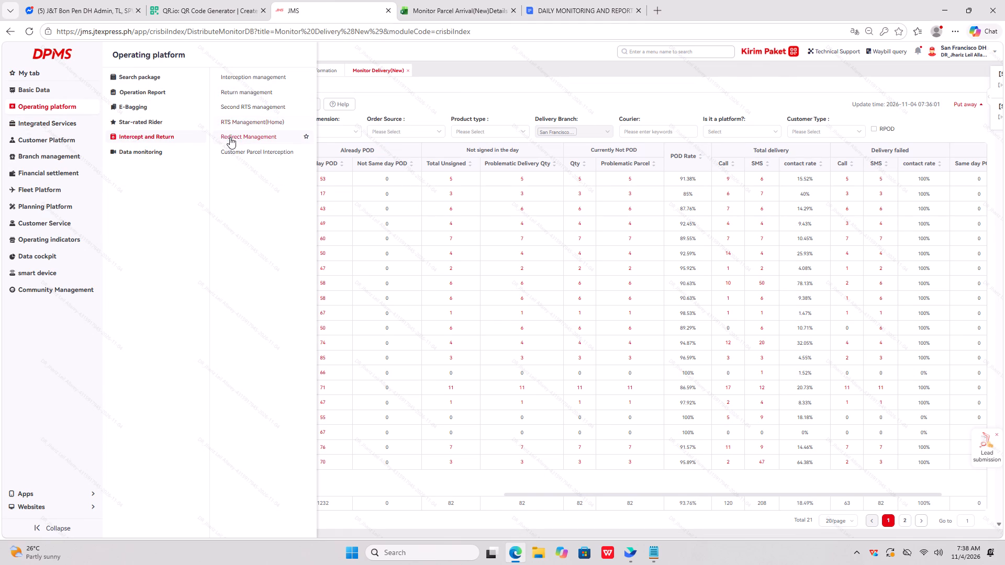
left_click(243, 93)
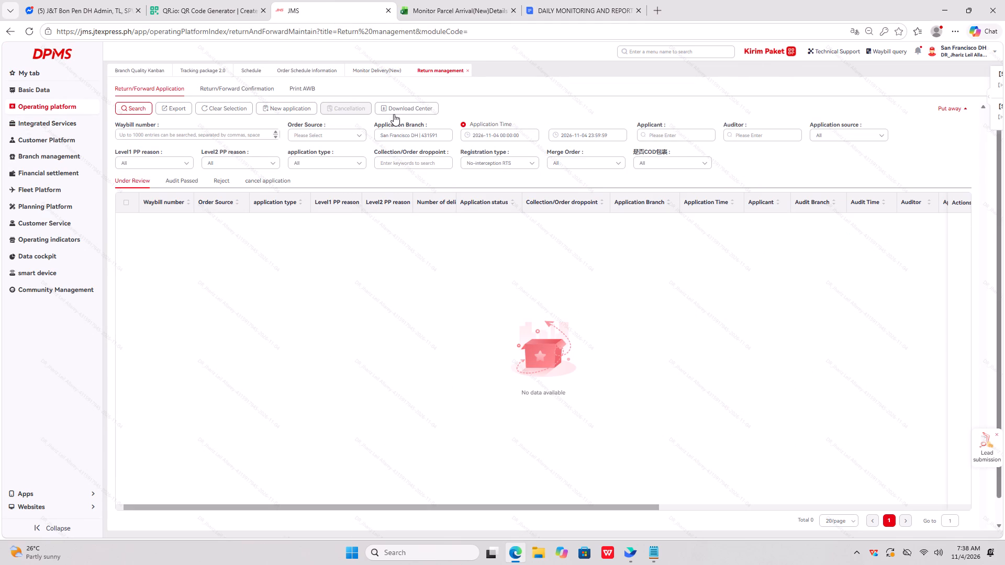
left_click(557, 12)
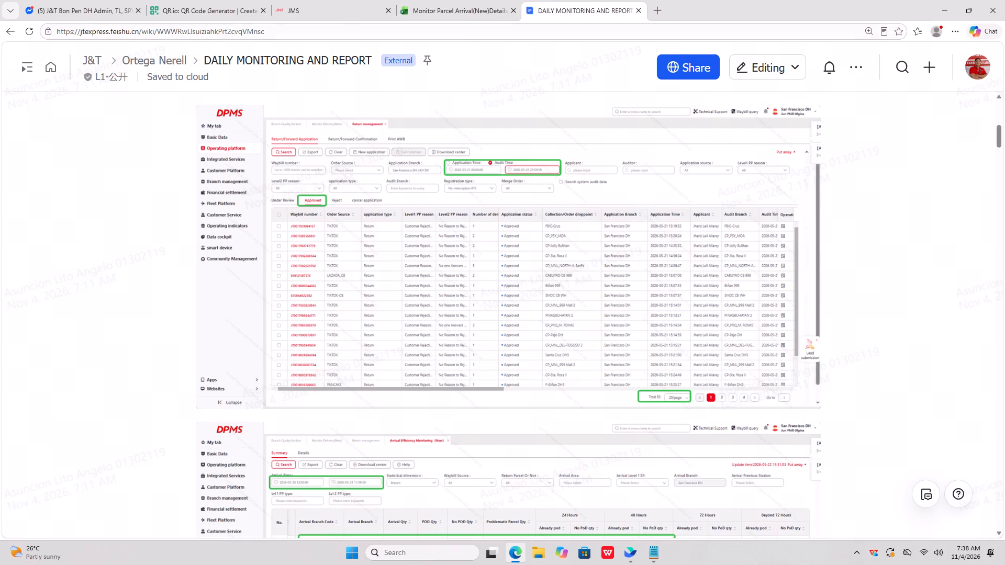
left_click(318, 12)
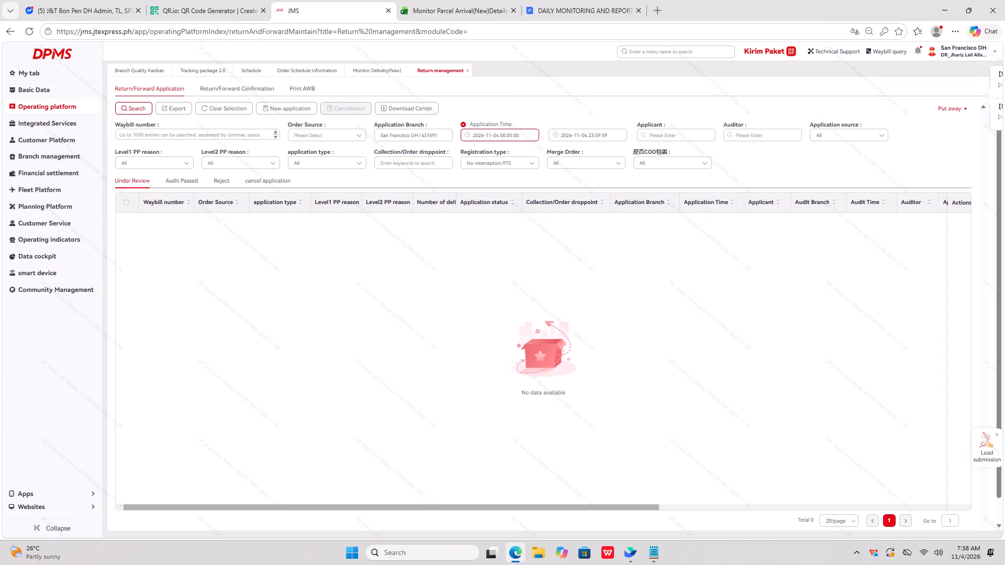
left_click(588, 135)
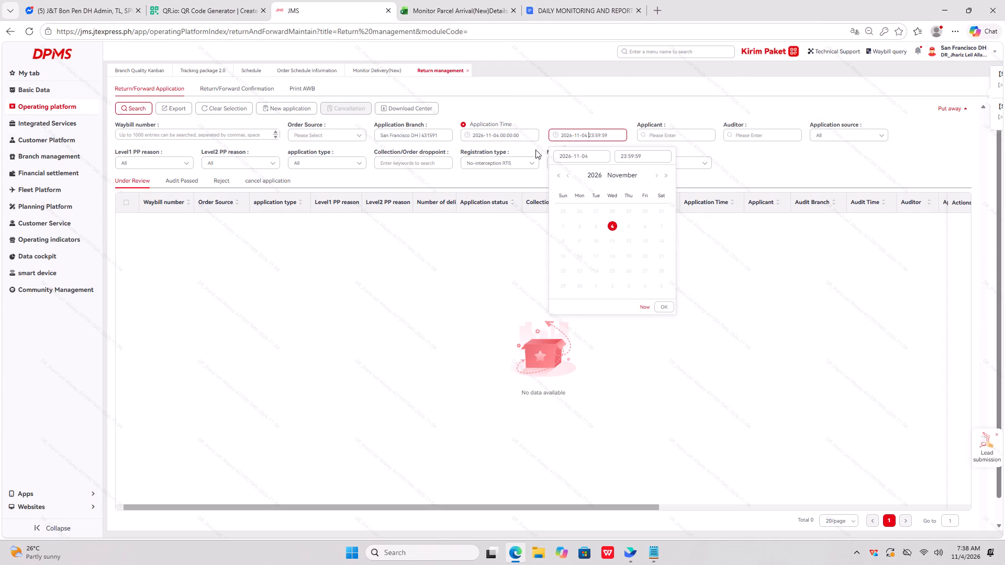
left_click(514, 138)
left_click(509, 222)
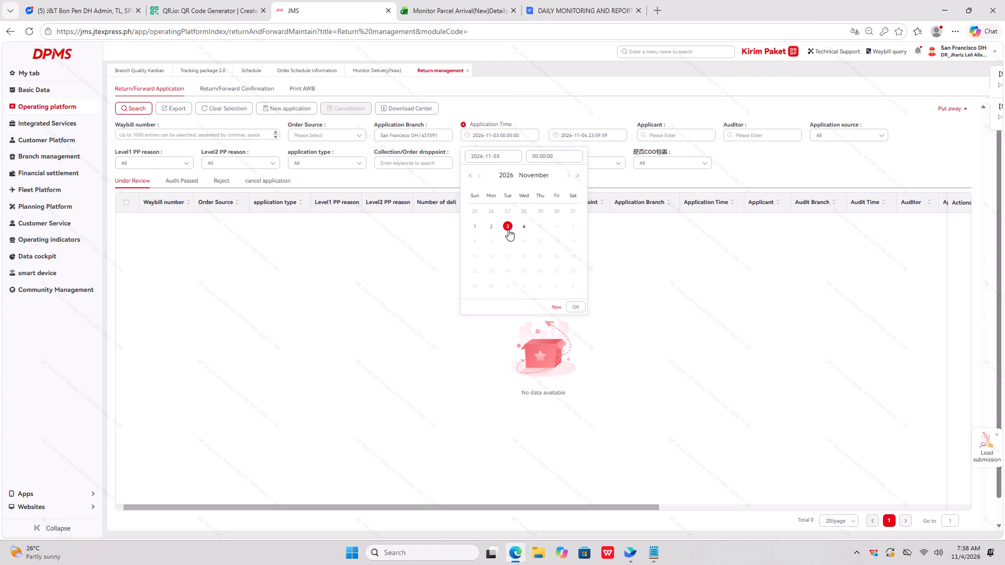
left_click(571, 304)
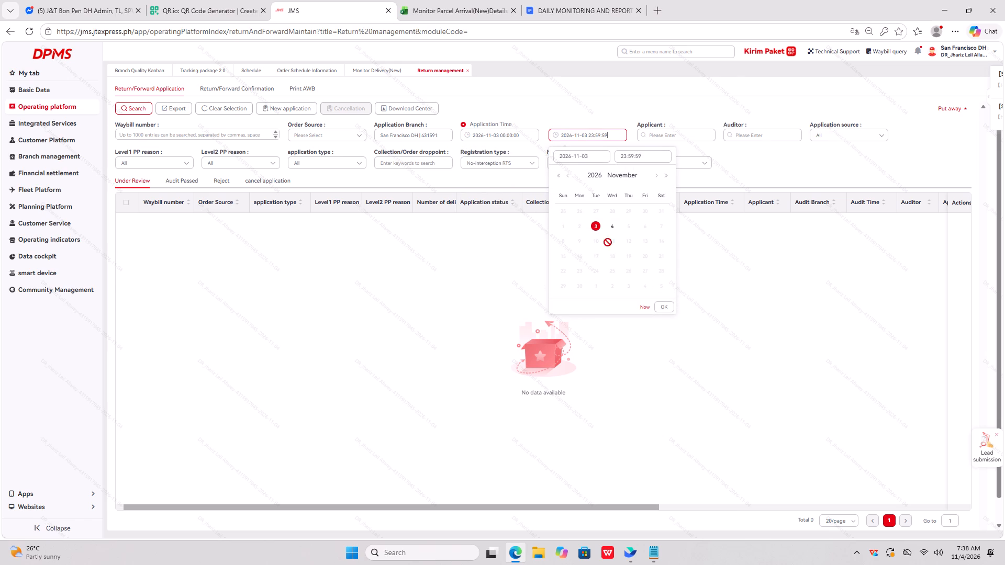
left_click(671, 304)
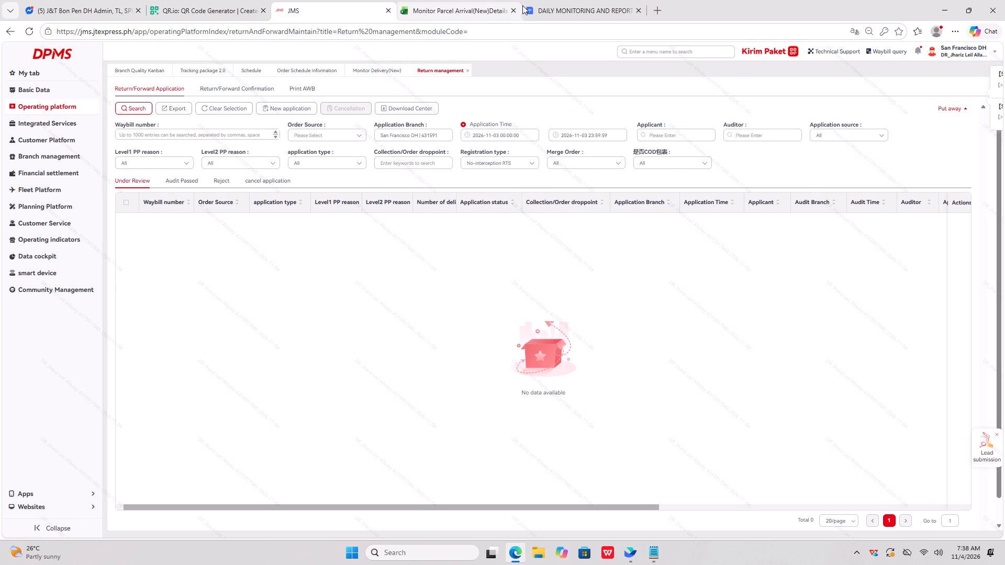
Recheck the checklist's Return management example and list the Audit Passed return applications in JMS.
left_click(547, 5)
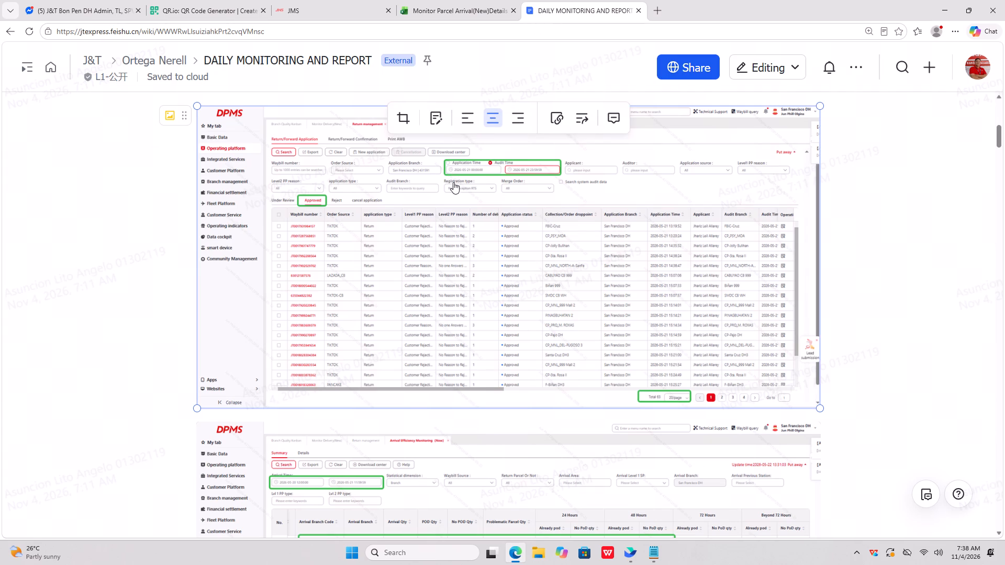
left_click(316, 5)
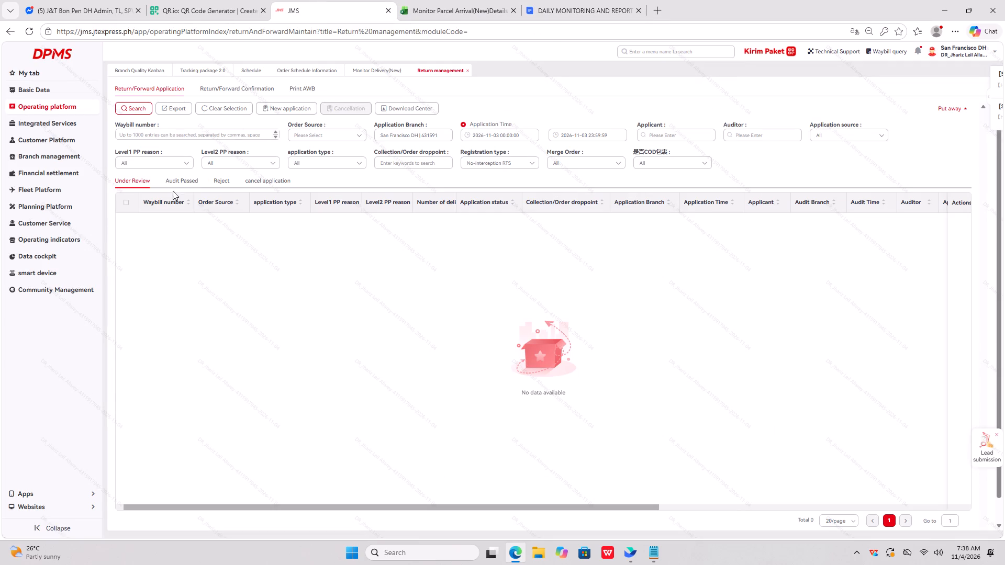
left_click(177, 181)
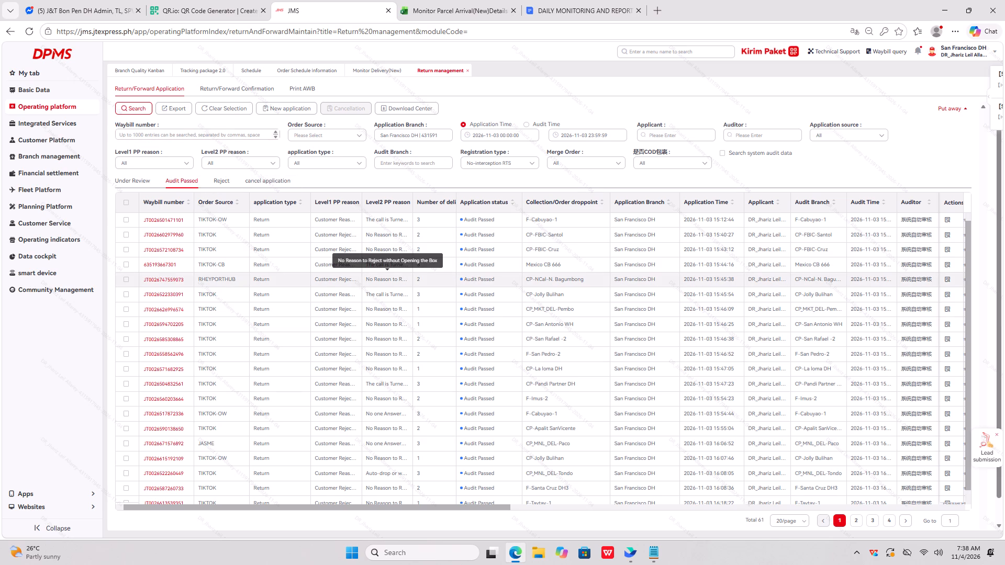
Capture the Return management page to the clipboard, with red boxes around the application time range and the Audit Passed label.
key("ctrl+shift+a")
left_click(372, 250)
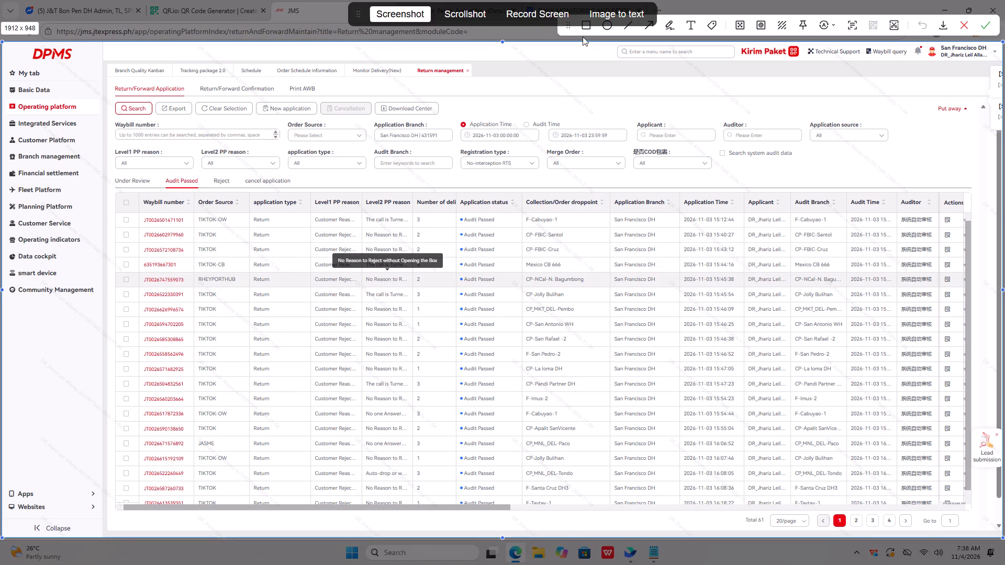
left_click(583, 30)
left_click_drag(459, 117, 615, 134)
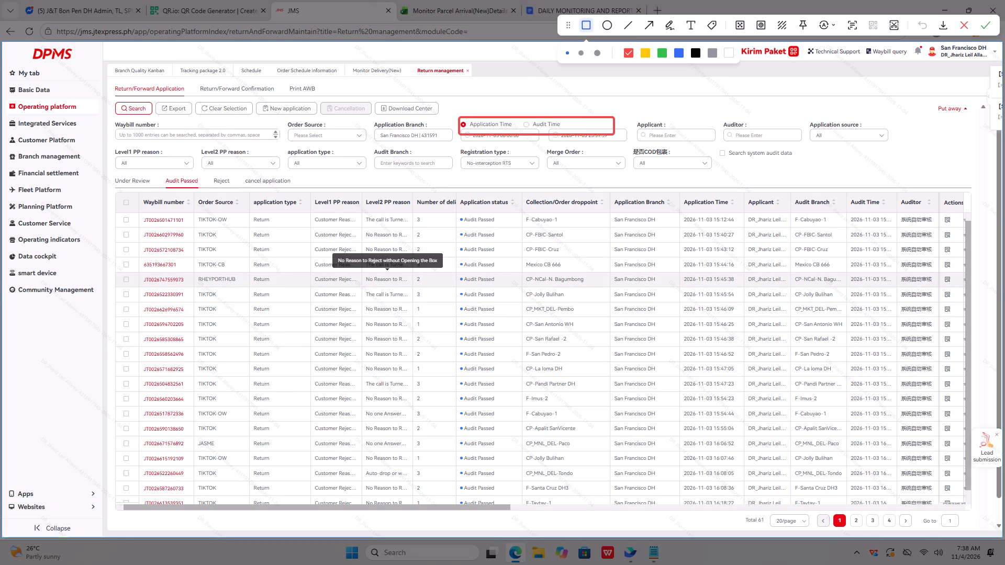
left_click_drag(615, 134, 630, 146)
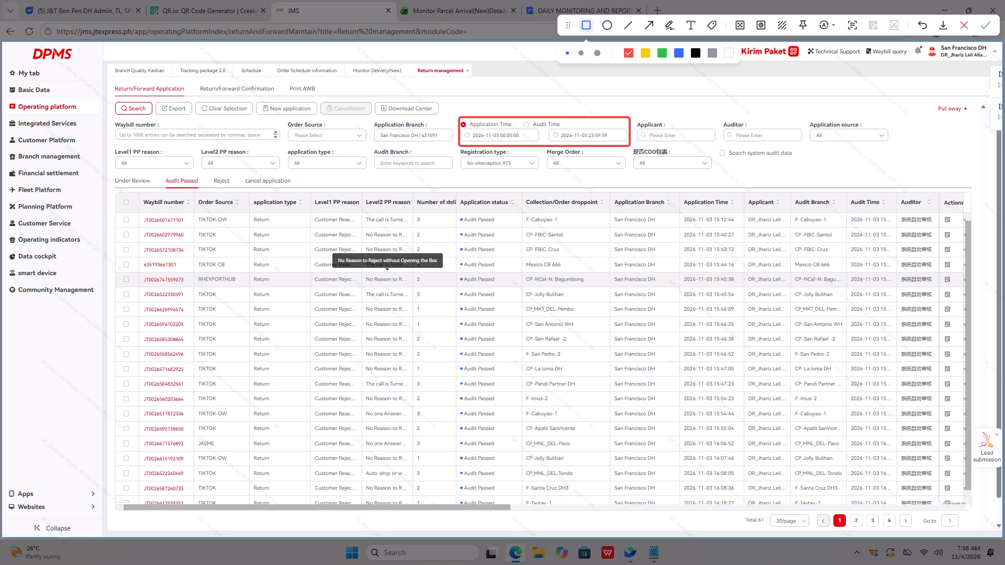
left_click_drag(153, 173, 205, 188)
left_click(989, 25)
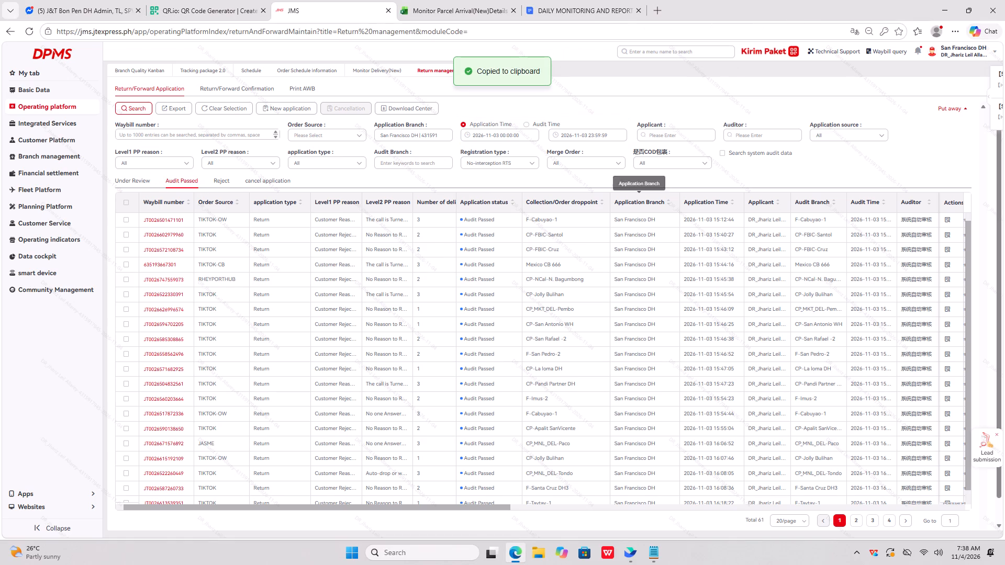
Switch to Feishu and paste the Return management screenshot into the SOUTHERN QUEZON INDICATORS MONITORING message draft, below the delivery screenshot.
left_click(627, 547)
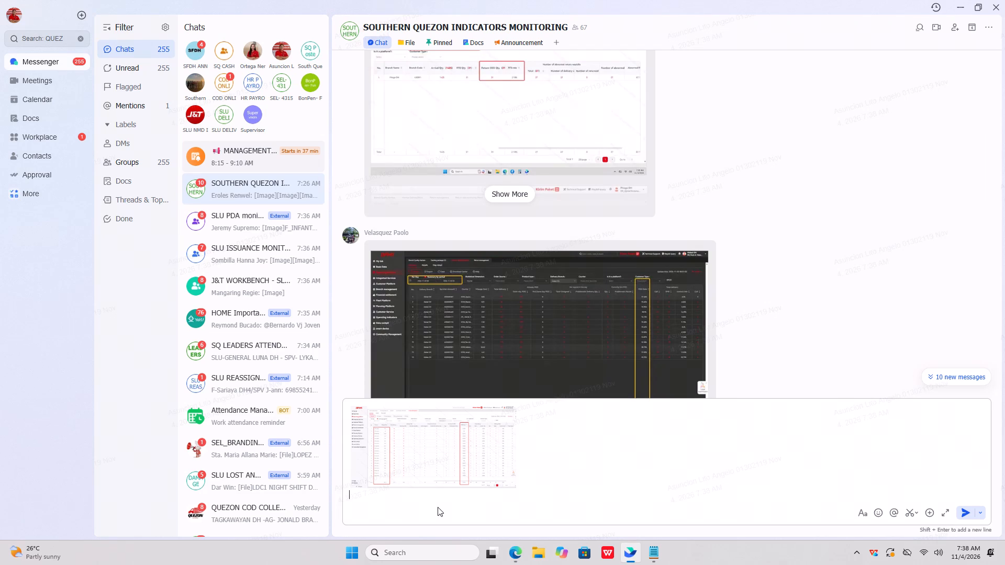
key("ctrl+v")
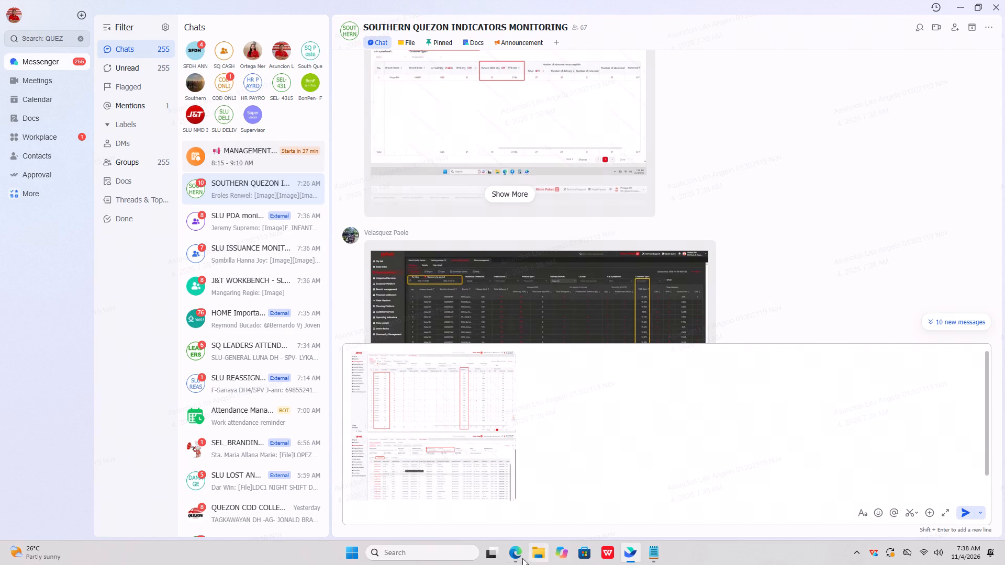
Switch to Edge, consult the checklist's next example, and open Arrival Efficiency Monitoring (New) under Operating indicators, the end.
left_click(518, 558)
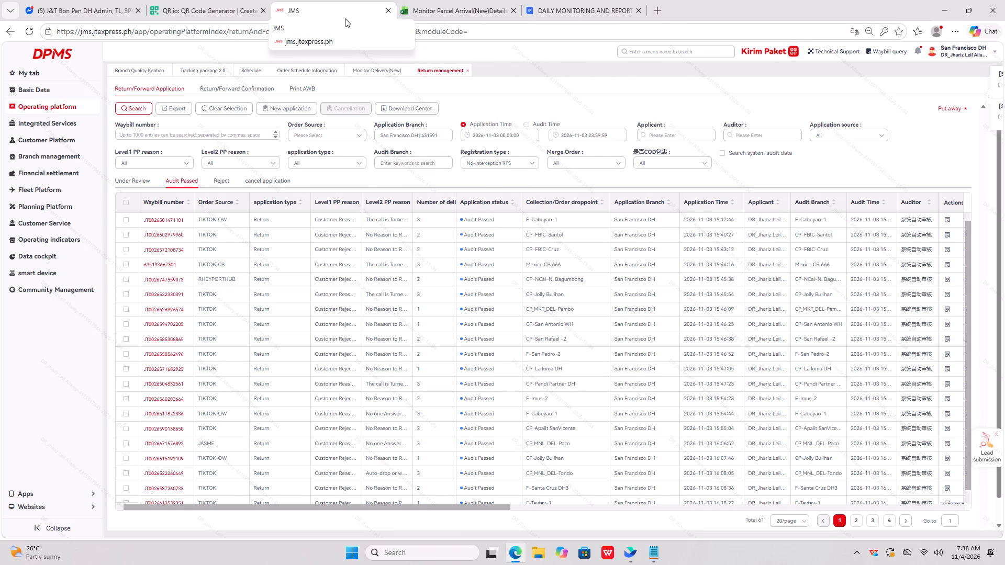
left_click(566, 5)
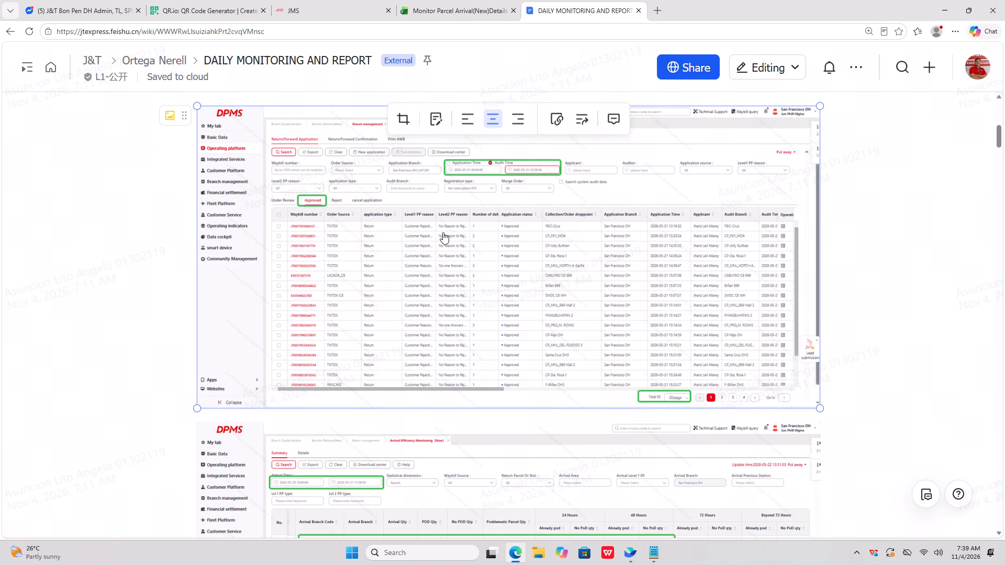
scroll(443, 232, "down", 5)
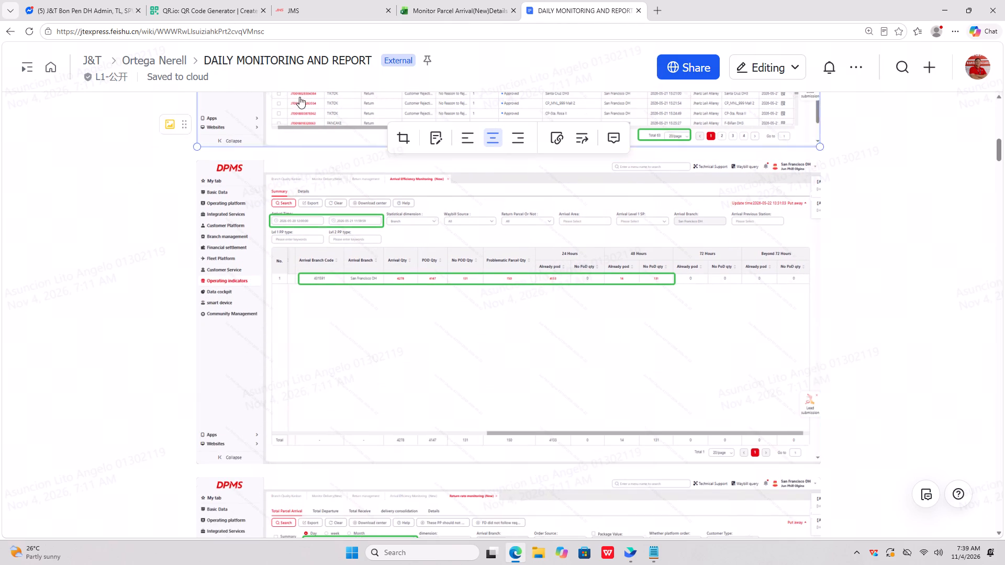
left_click(311, 12)
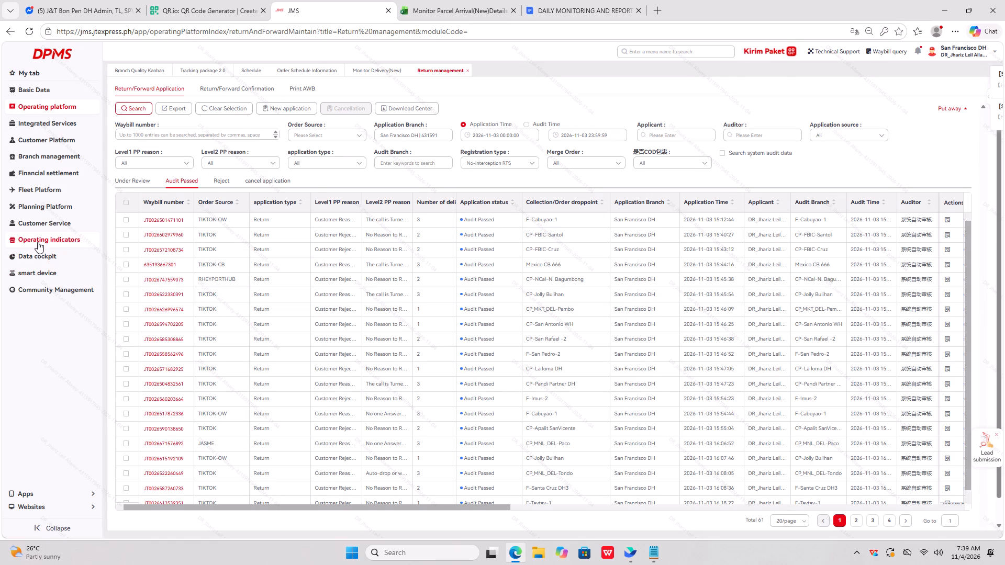
left_click(38, 242)
left_click(556, 9)
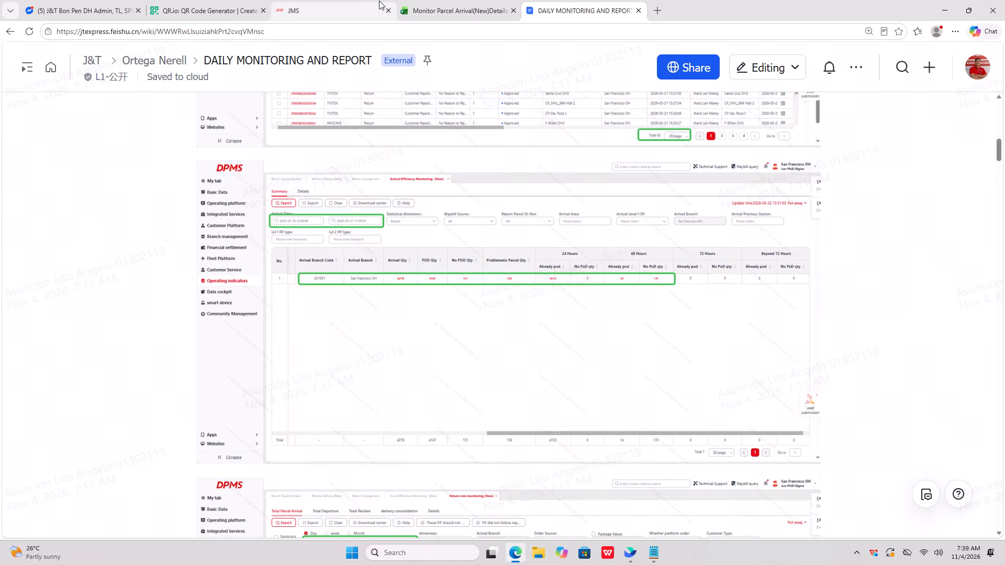
left_click(365, 3)
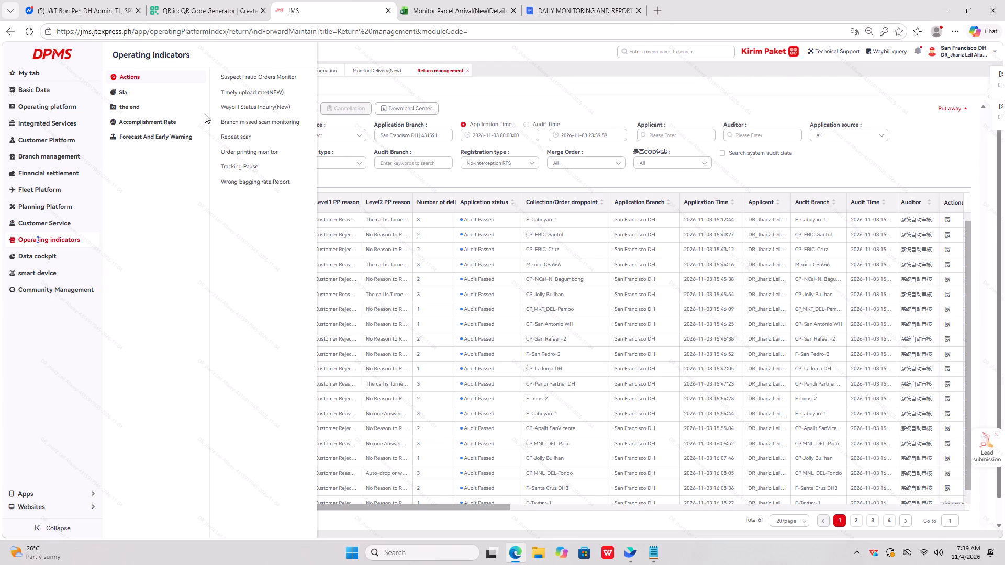
left_click(40, 240)
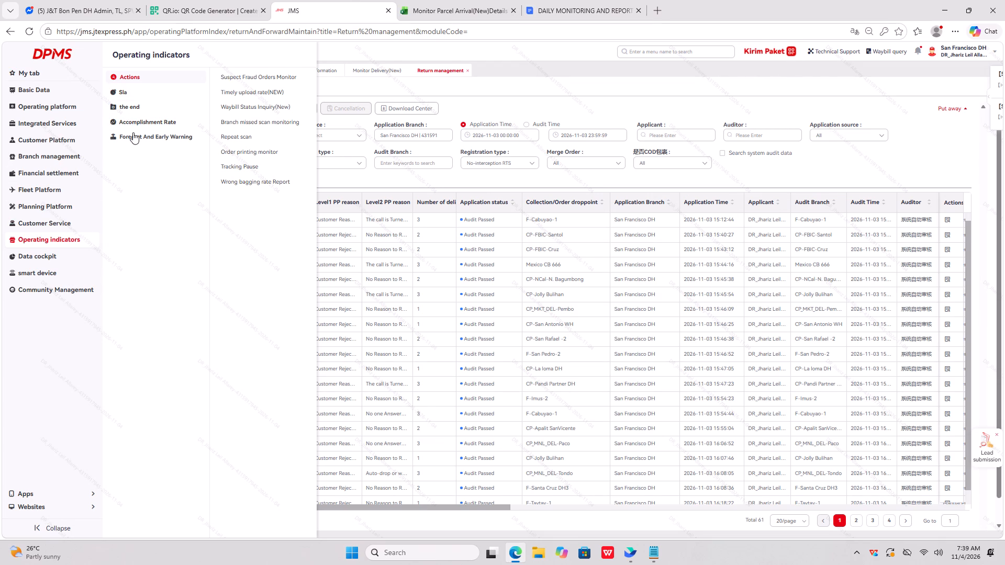
left_click(134, 104)
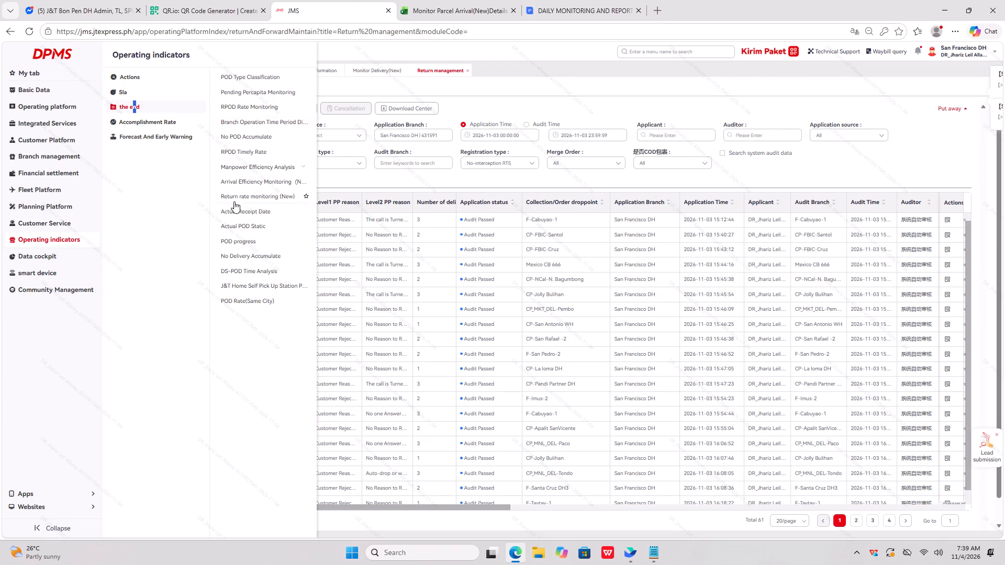
left_click(233, 179)
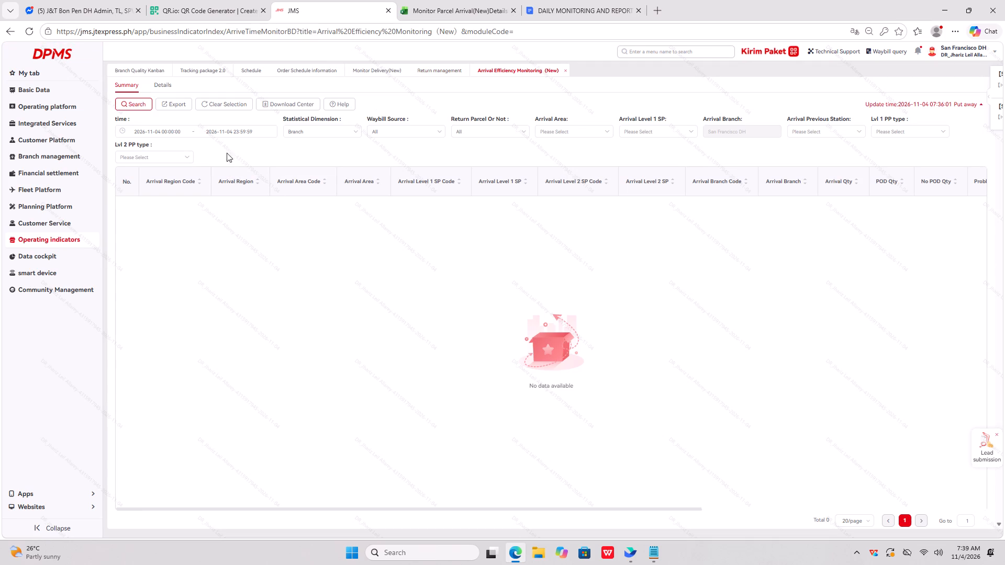
left_click(236, 129)
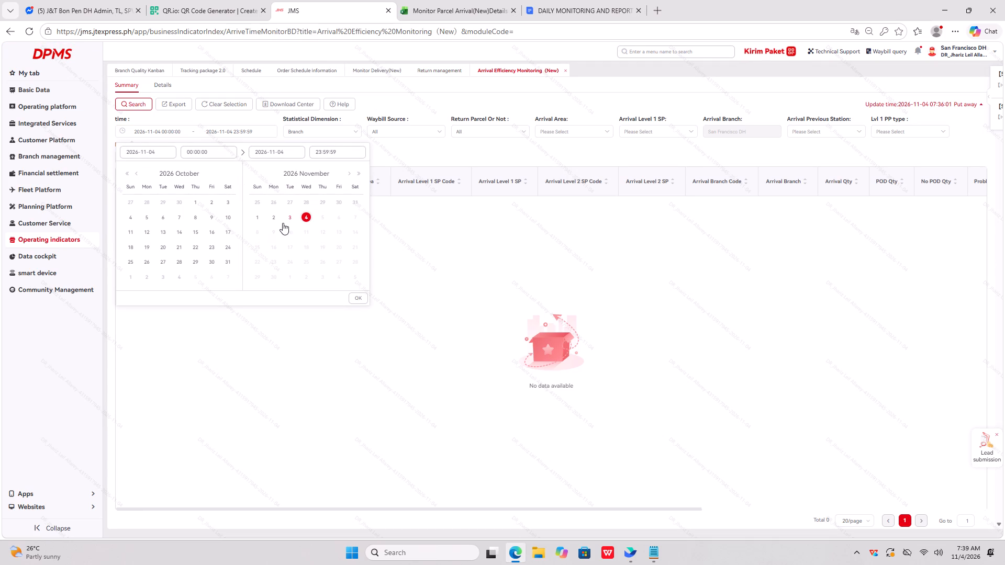
left_click(275, 218)
left_click(286, 217)
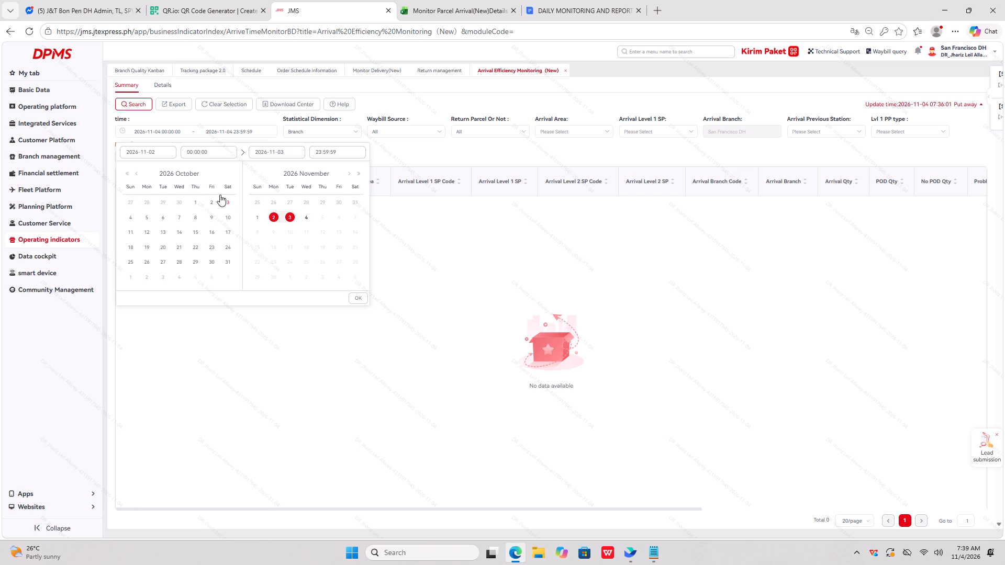
left_click_drag(192, 150, 178, 146)
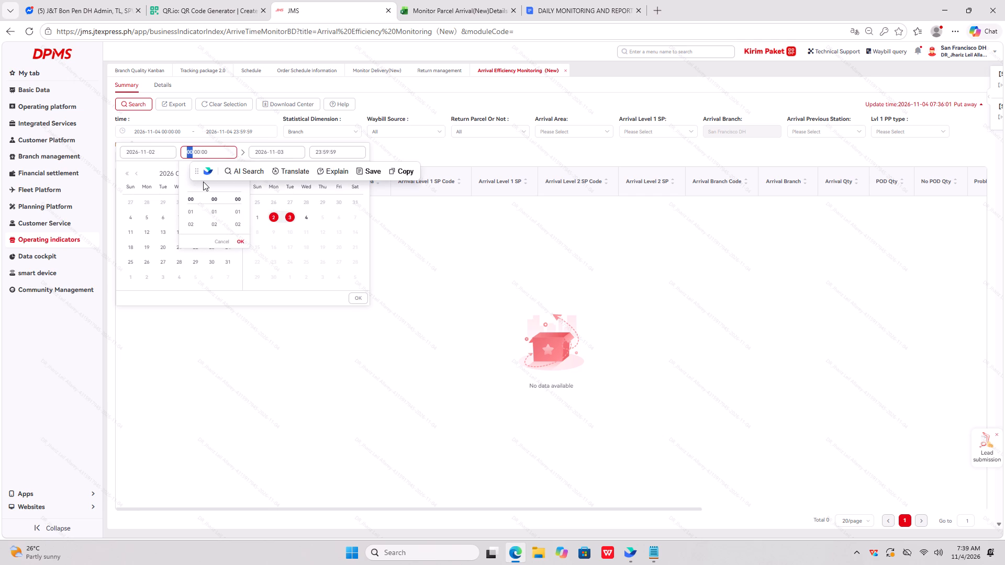
type("12")
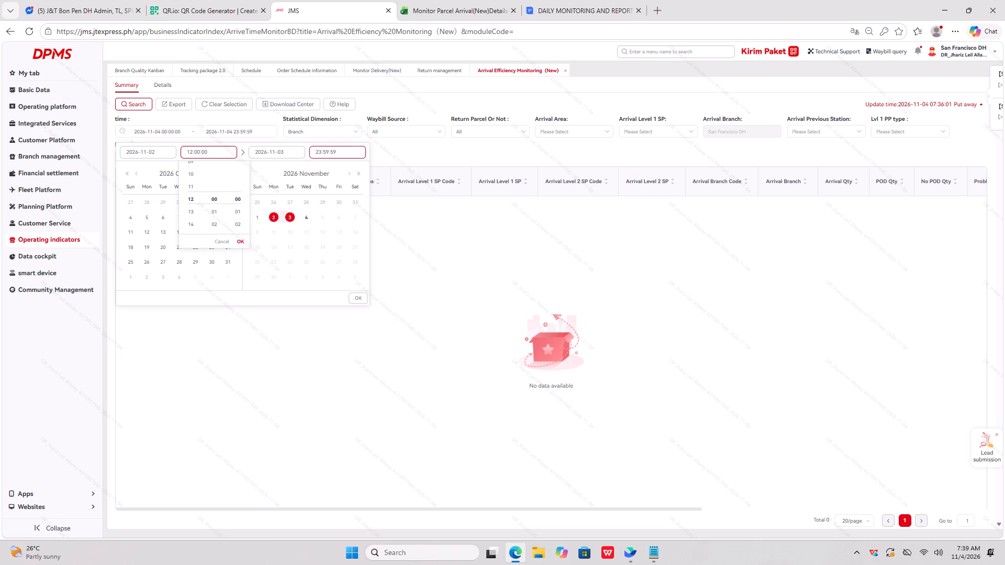
left_click_drag(321, 151, 307, 148)
type("11")
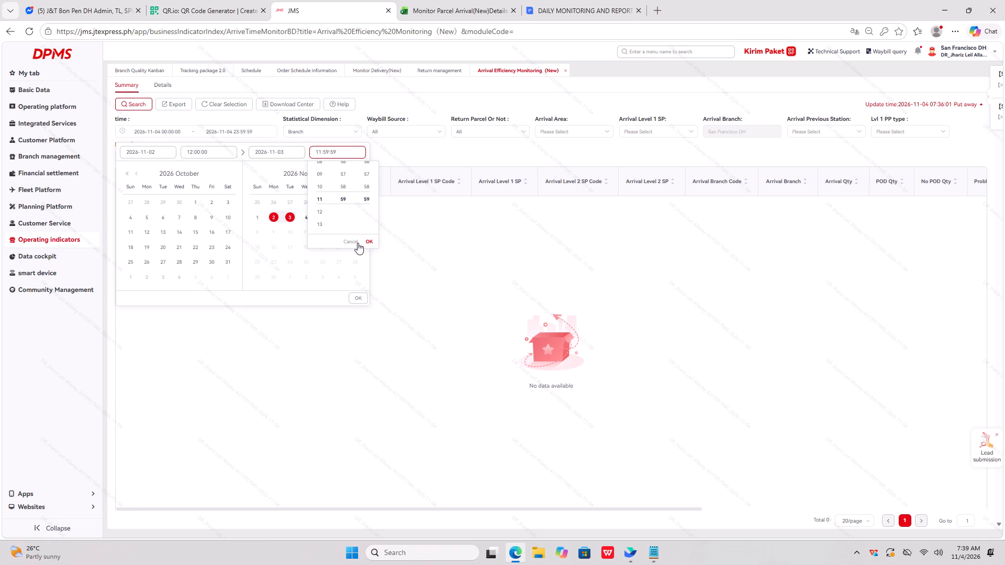
left_click(366, 240)
left_click(360, 294)
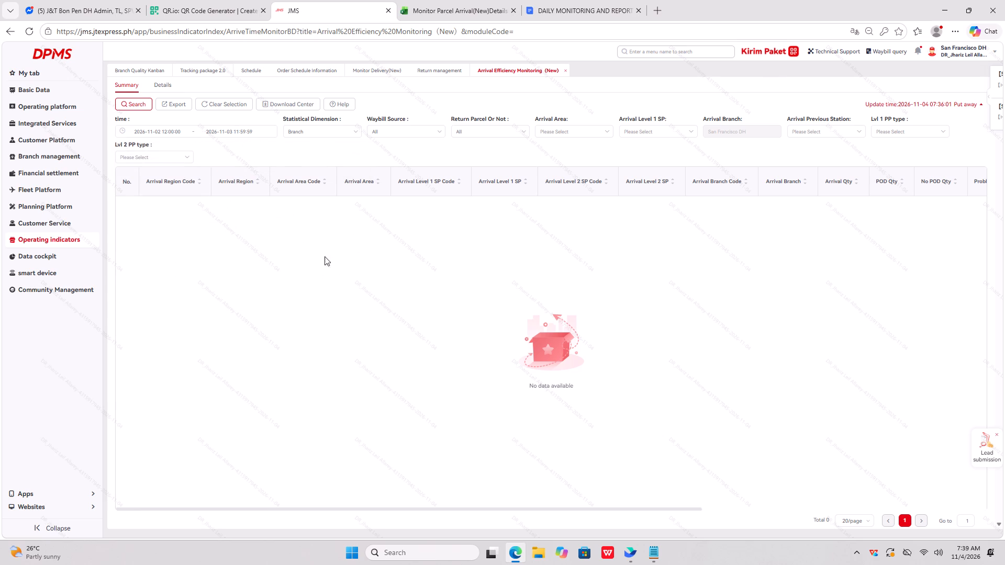
left_click(134, 104)
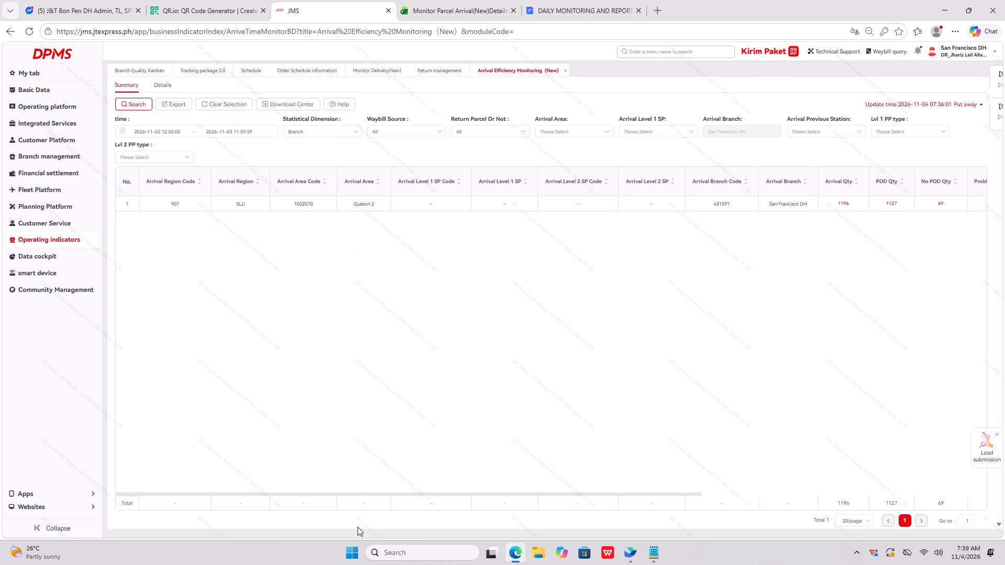
Capture the Arrival Efficiency Monitoring page to the clipboard, with a red box around the branch row from Arrival Branch Code through 48 Hours No POD QTY.
left_click_drag(351, 493, 499, 506)
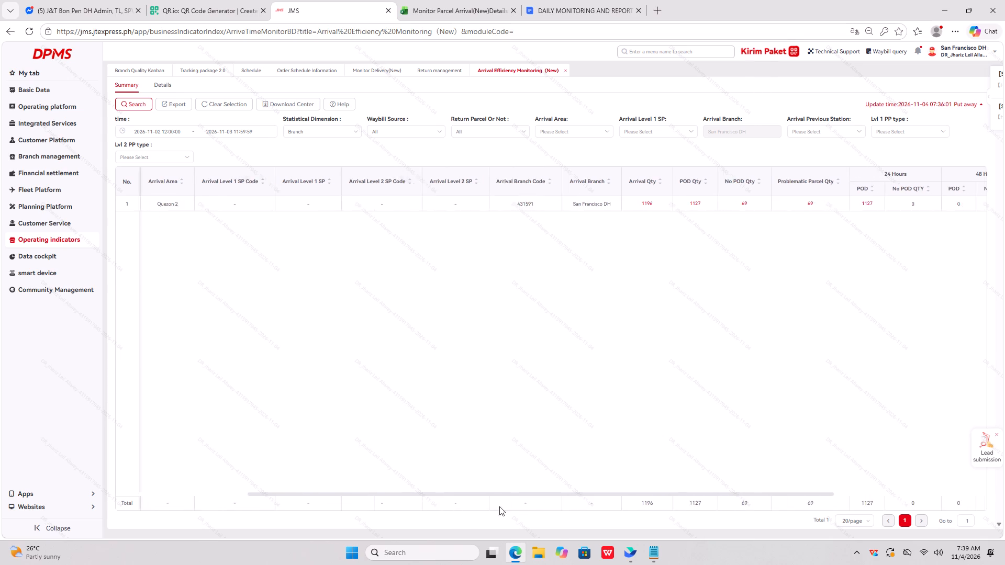
left_click_drag(499, 506, 680, 510)
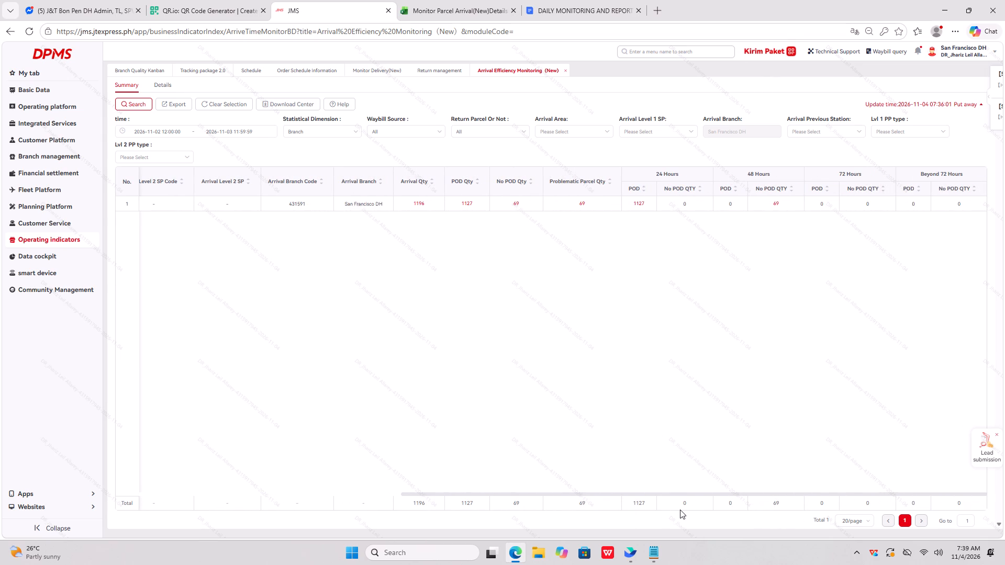
left_click_drag(680, 510, 713, 504)
left_click_drag(540, 492, 554, 495)
key("ctrl+shift+a")
left_click(250, 252)
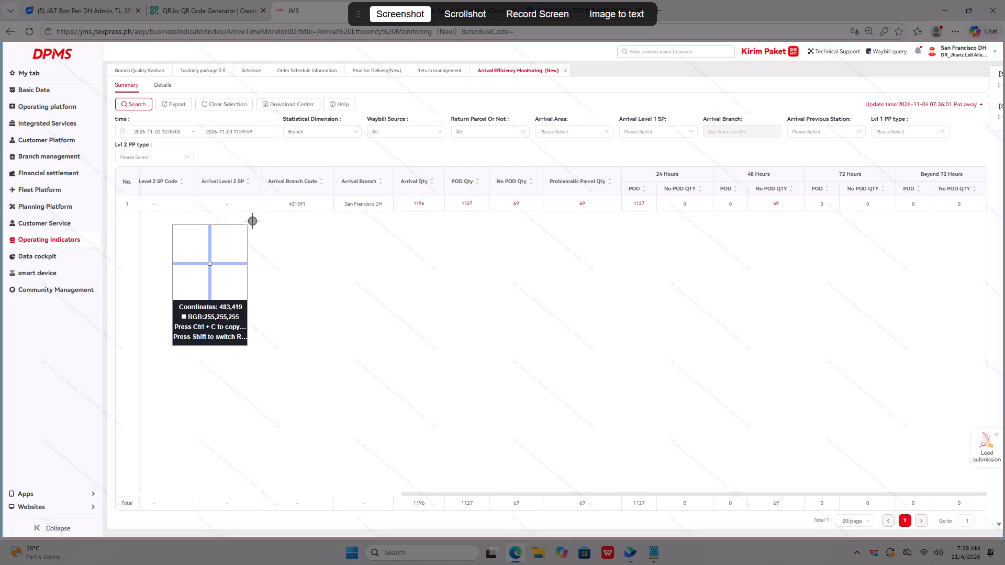
left_click(249, 257)
left_click(466, 348)
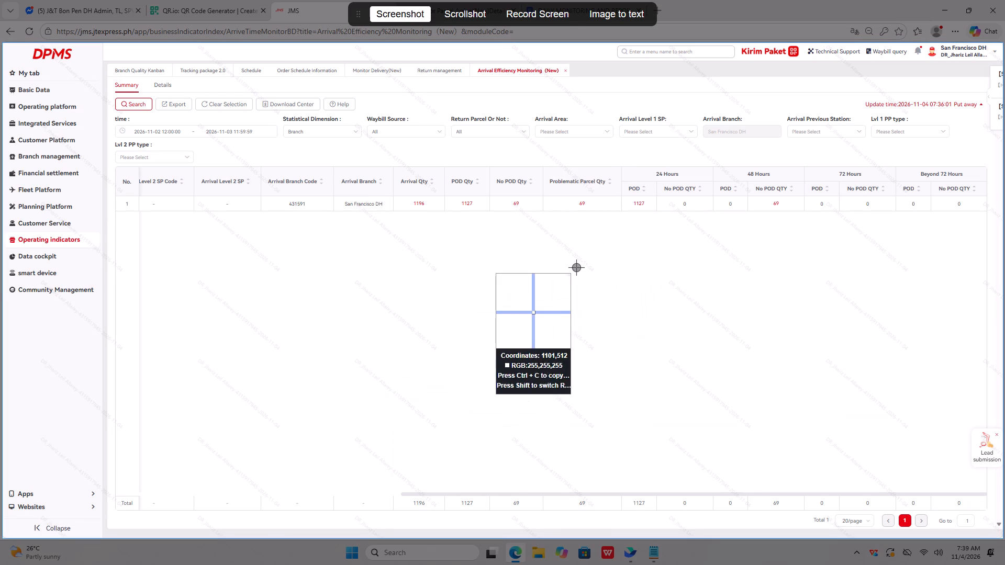
left_click(576, 268)
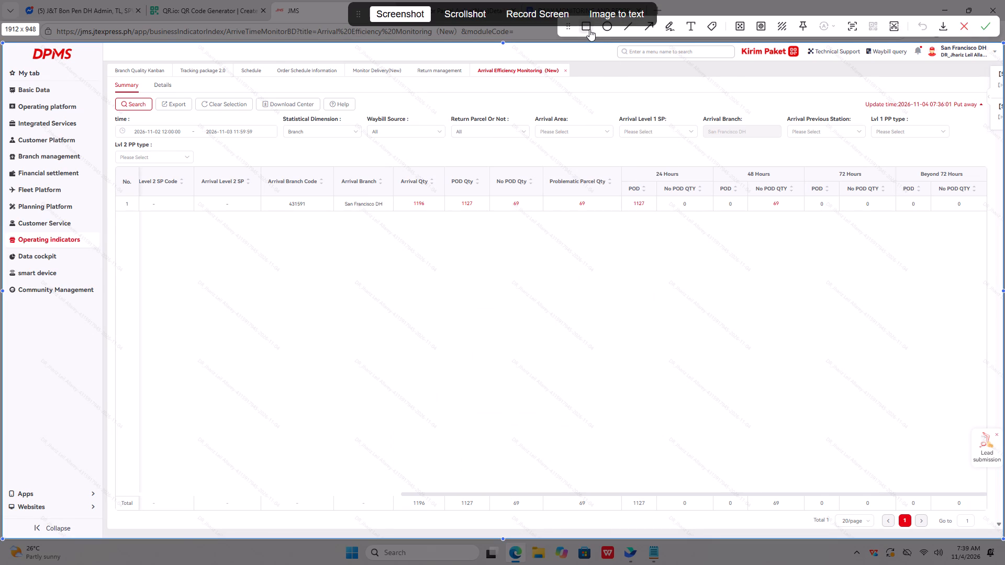
left_click(589, 29)
left_click_drag(251, 193, 780, 208)
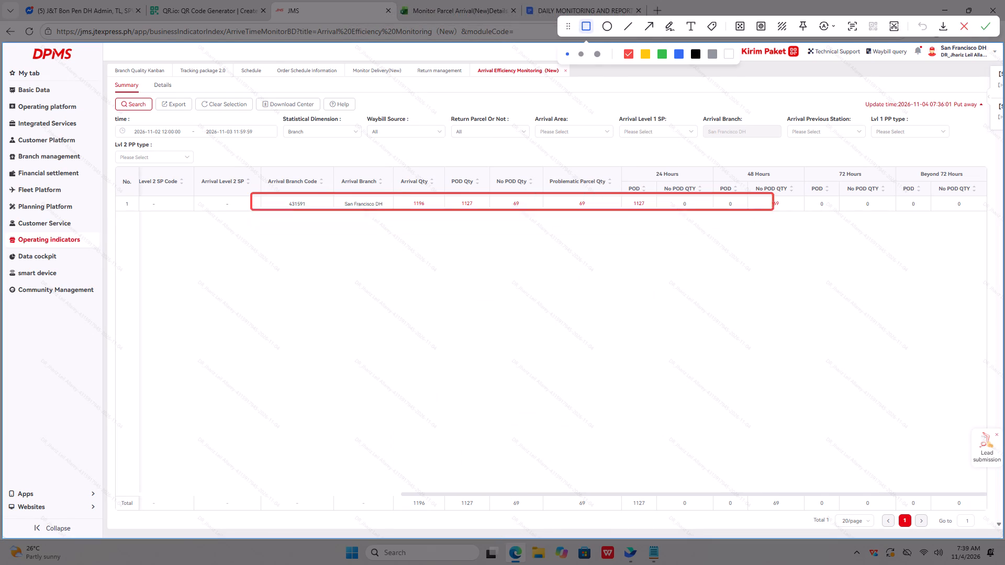
left_click_drag(780, 208, 805, 214)
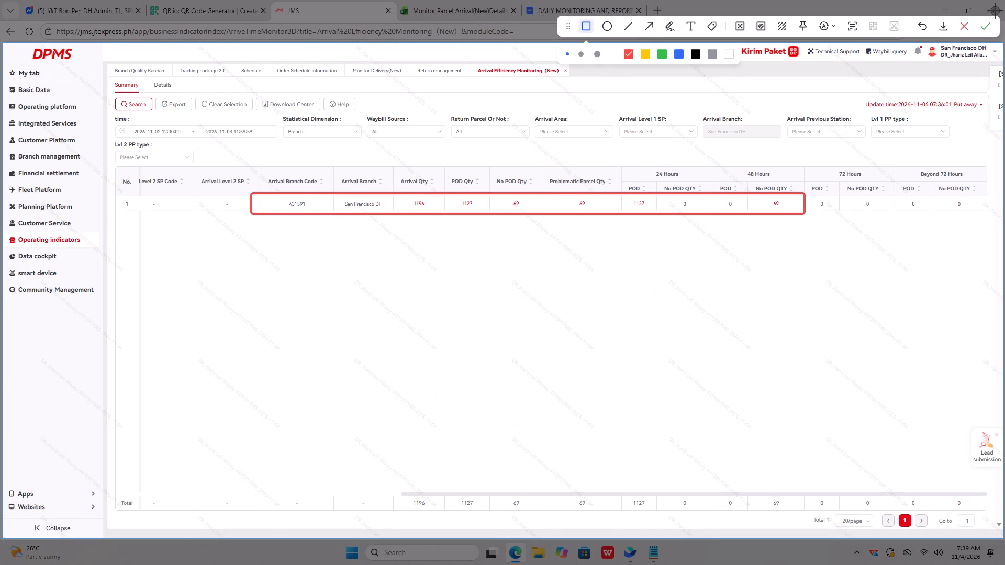
left_click(988, 26)
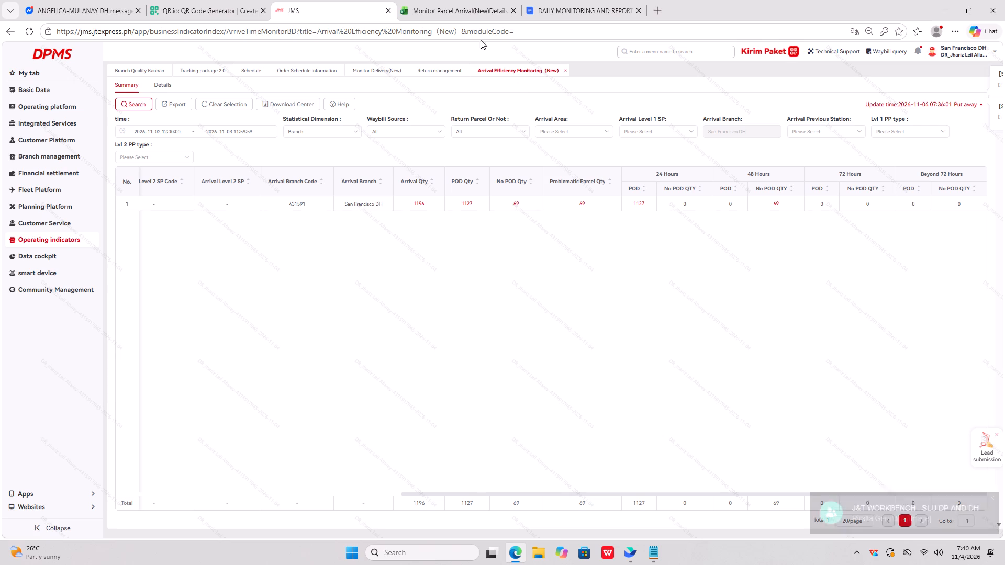
Switch to Feishu and paste the arrival efficiency screenshot into the SOUTHERN QUEZON INDICATORS MONITORING message draft, below the Return management screenshot.
left_click(628, 549)
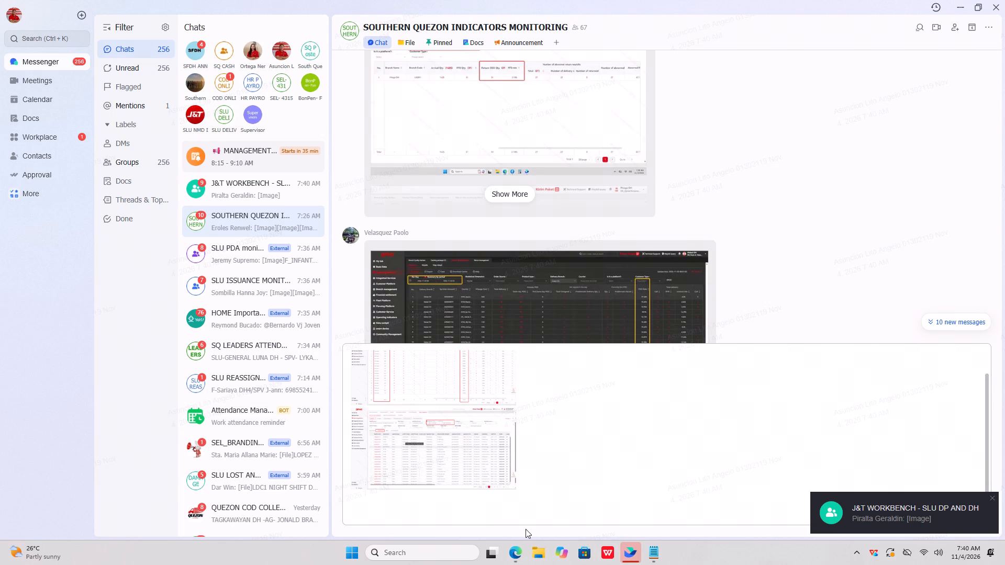
key("ctrl+v")
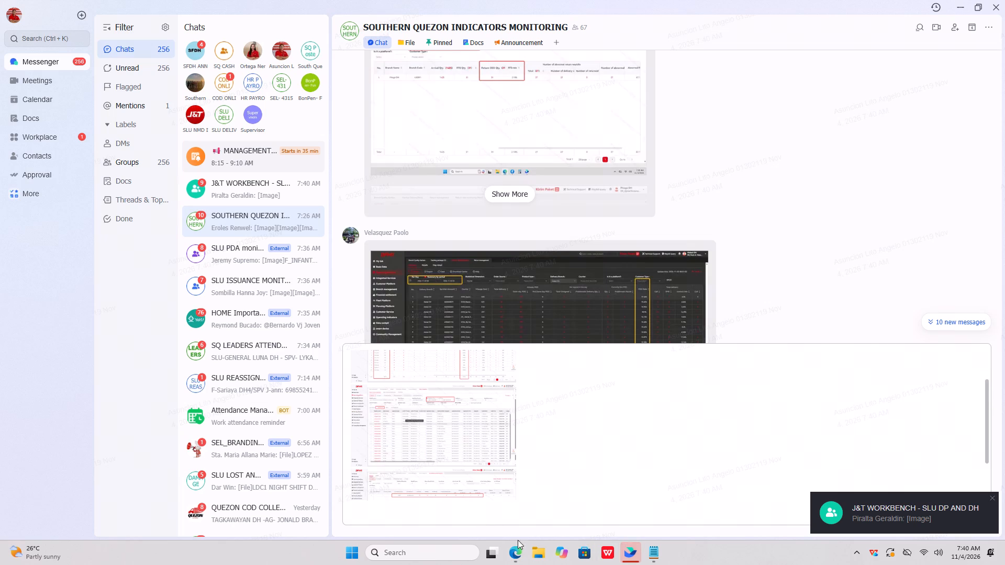
Back in Edge, consult the checklist's next example, open Return rate monitoring (New) in JMS, and search Total Parcel Arrival for 2026-11-03.
left_click(515, 554)
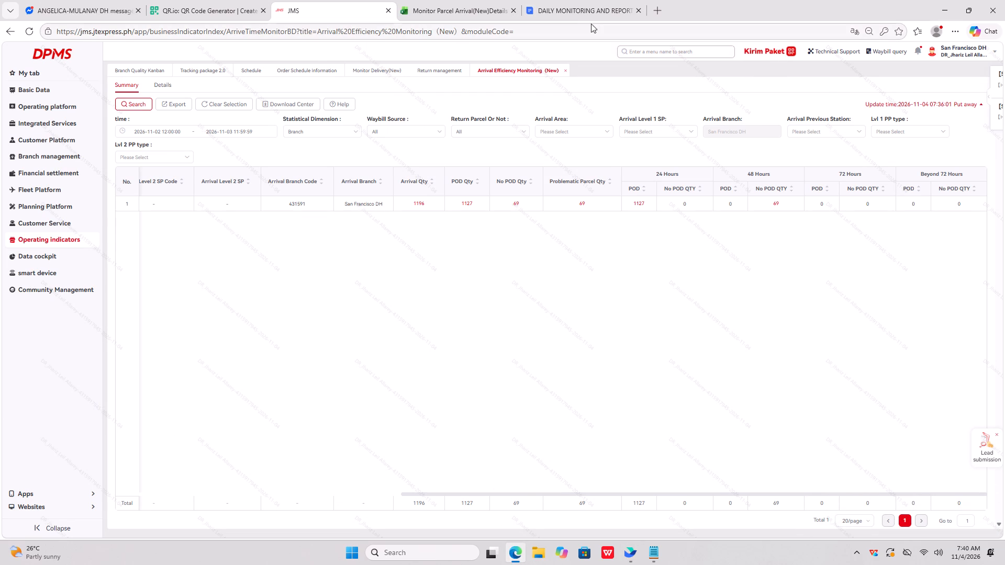
left_click(576, 8)
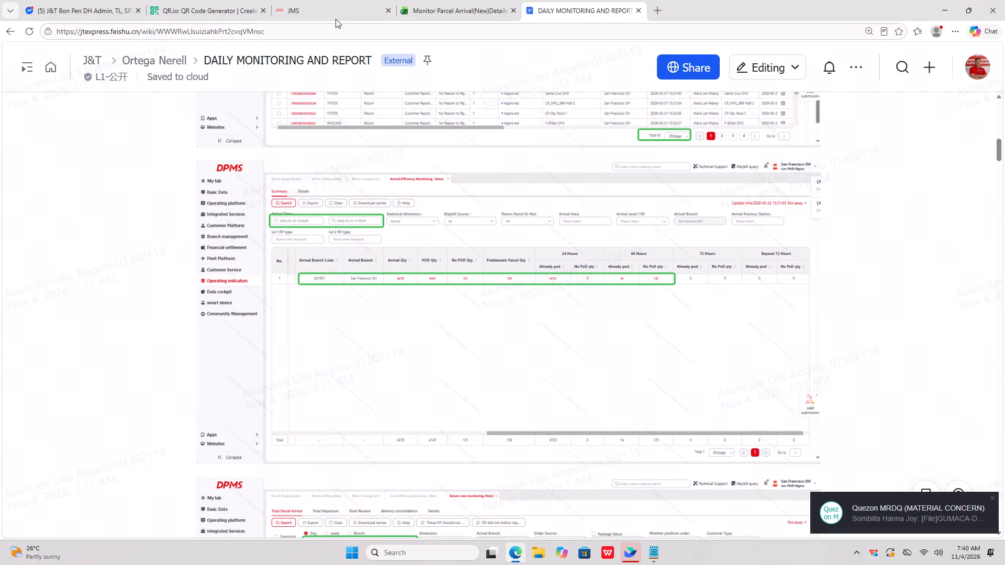
left_click(336, 5)
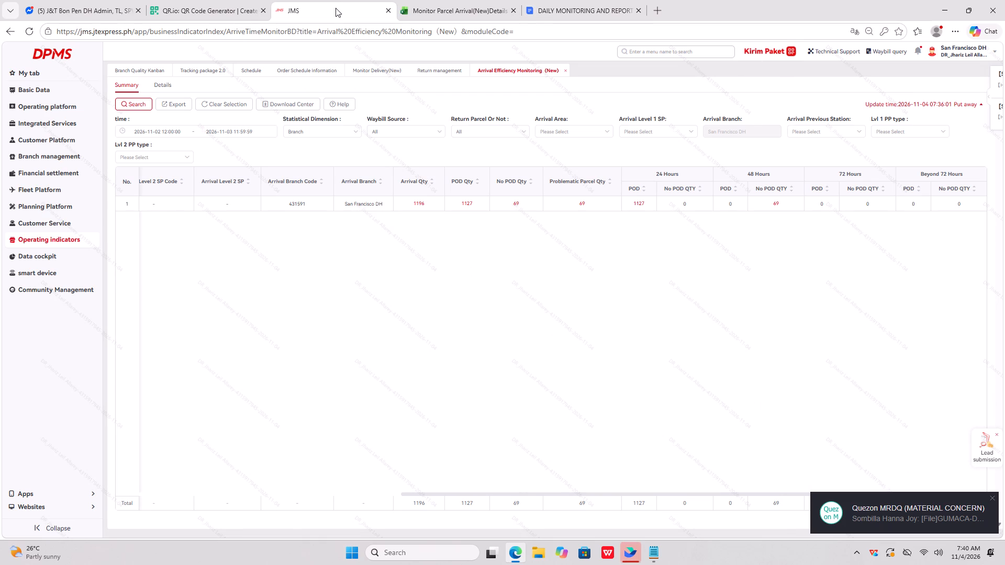
left_click(548, 16)
scroll(457, 257, "down", 3)
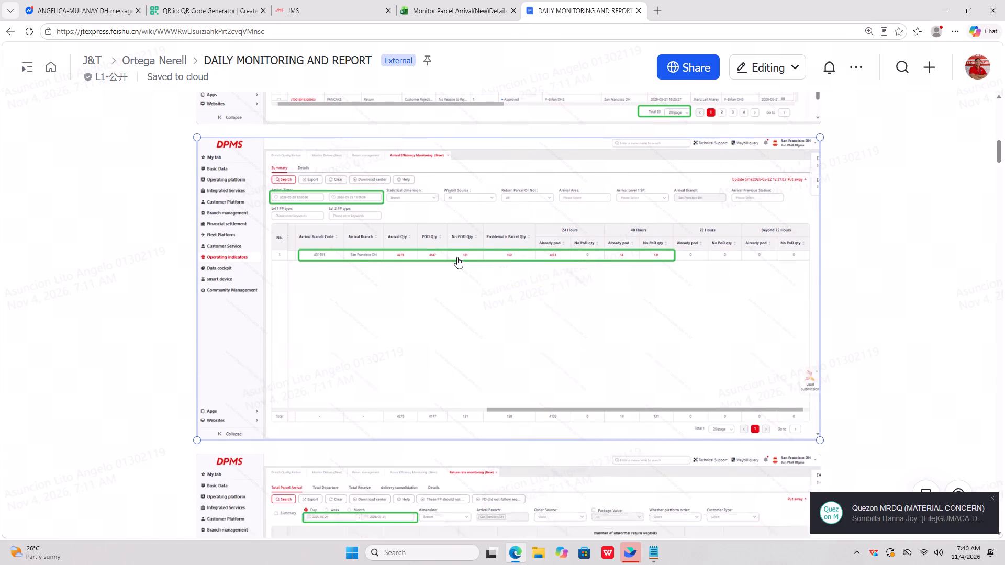
scroll(457, 257, "down", 3)
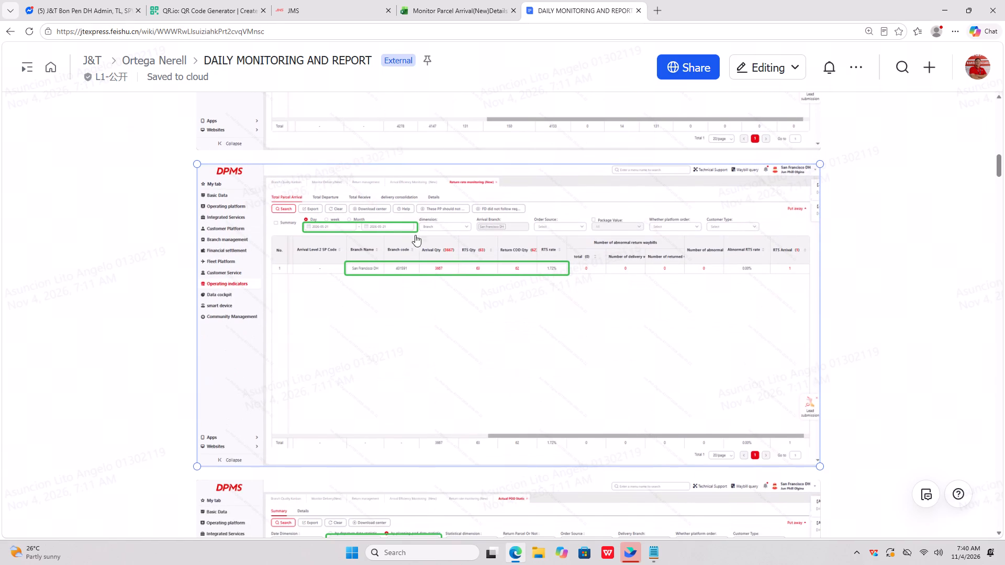
left_click(308, 5)
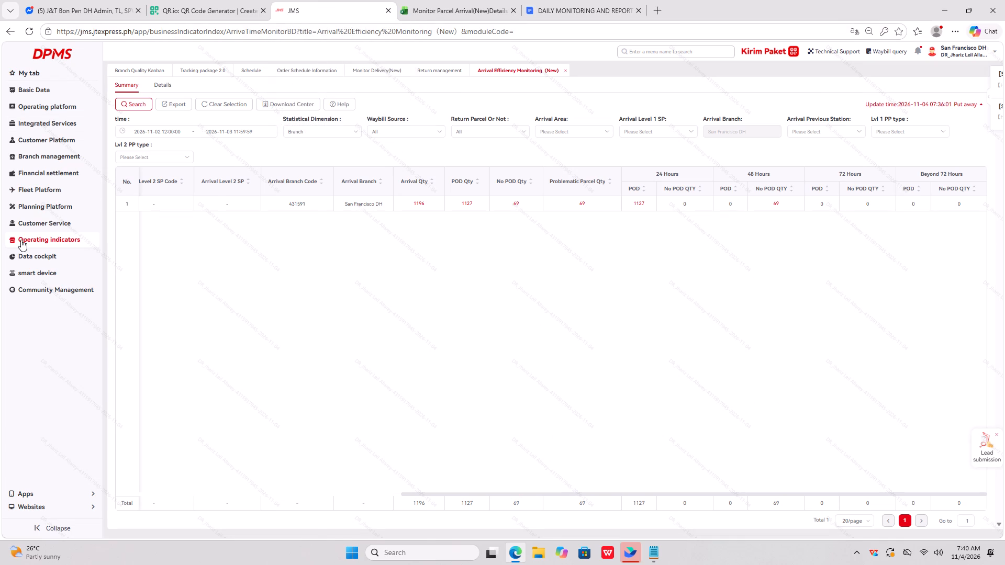
left_click(21, 240)
left_click(232, 197)
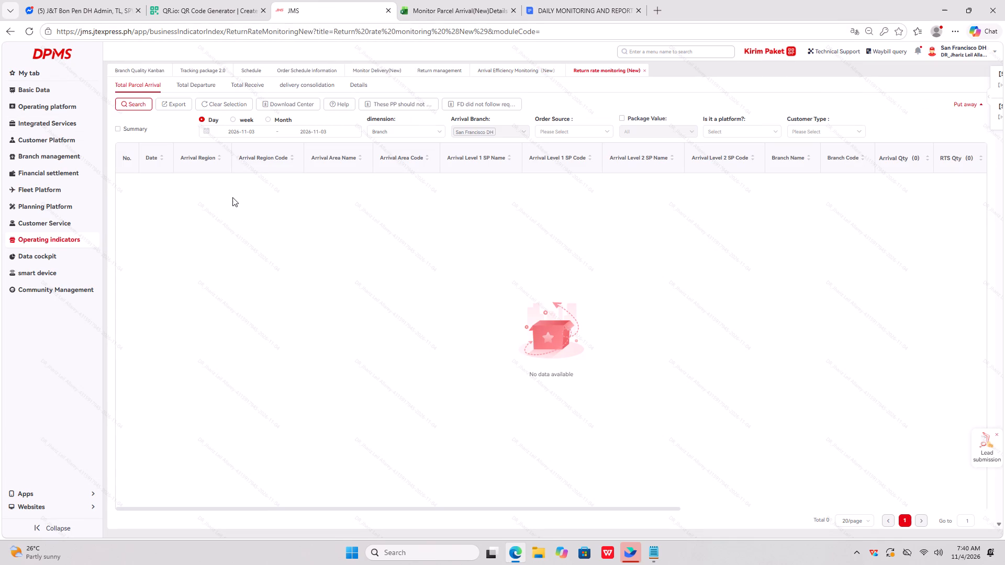
left_click(143, 106)
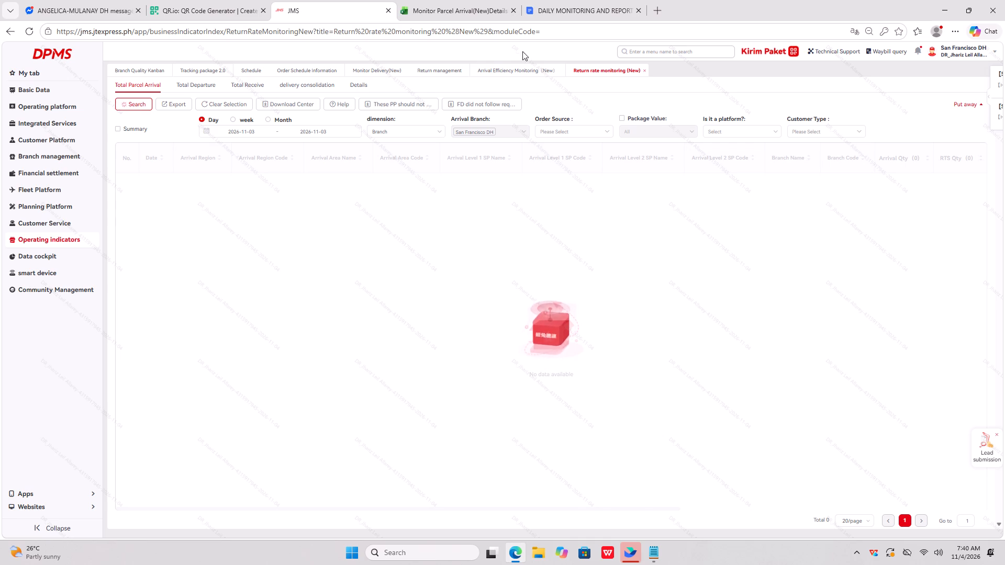
Check the return rate example in the DAILY MONITORING AND REPORT checklist and find its Branch Name through RTS rate columns in the JMS results.
left_click(551, 13)
scroll(434, 429, "down", 2)
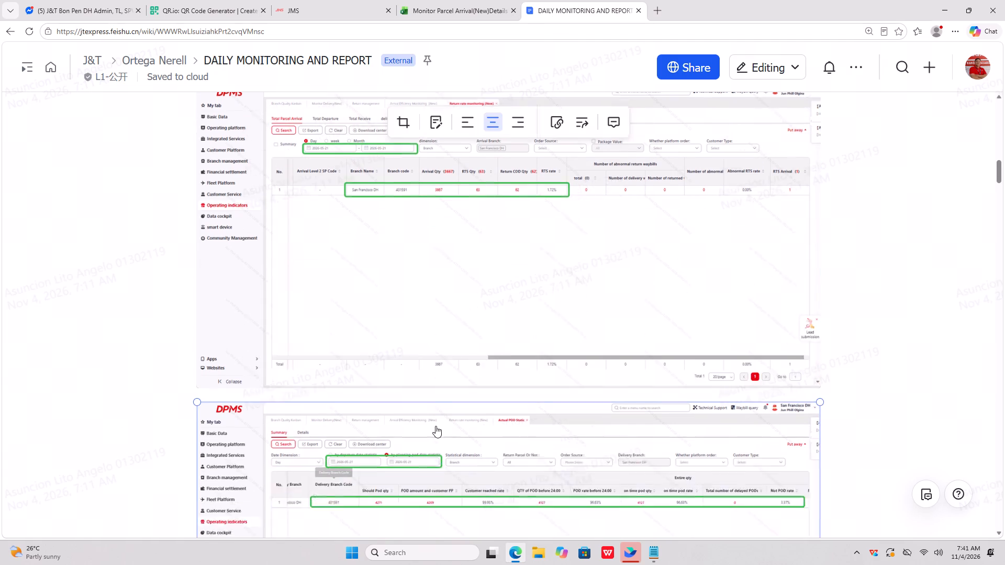
scroll(437, 423, "down", 5)
scroll(437, 420, "up", 6)
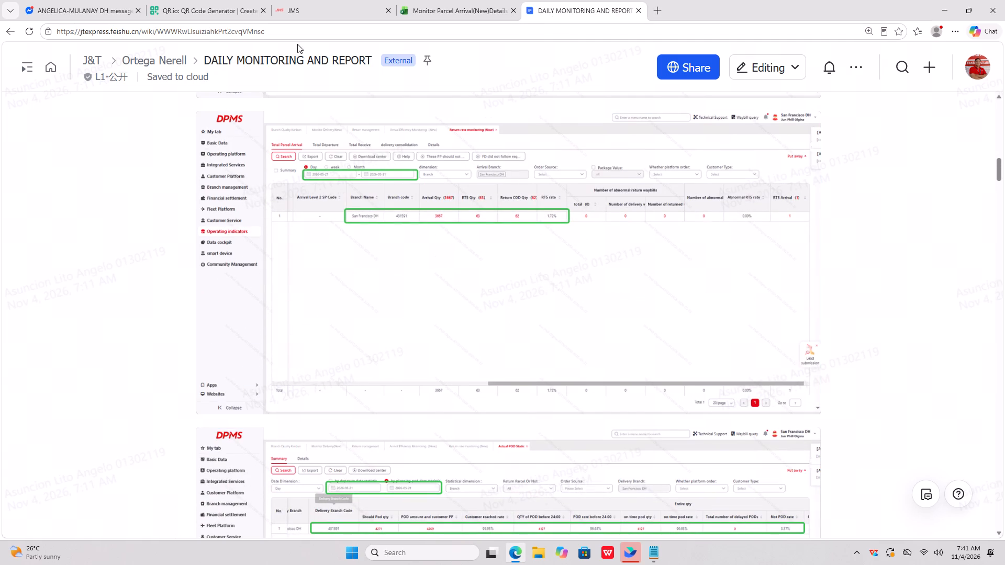
left_click(322, 10)
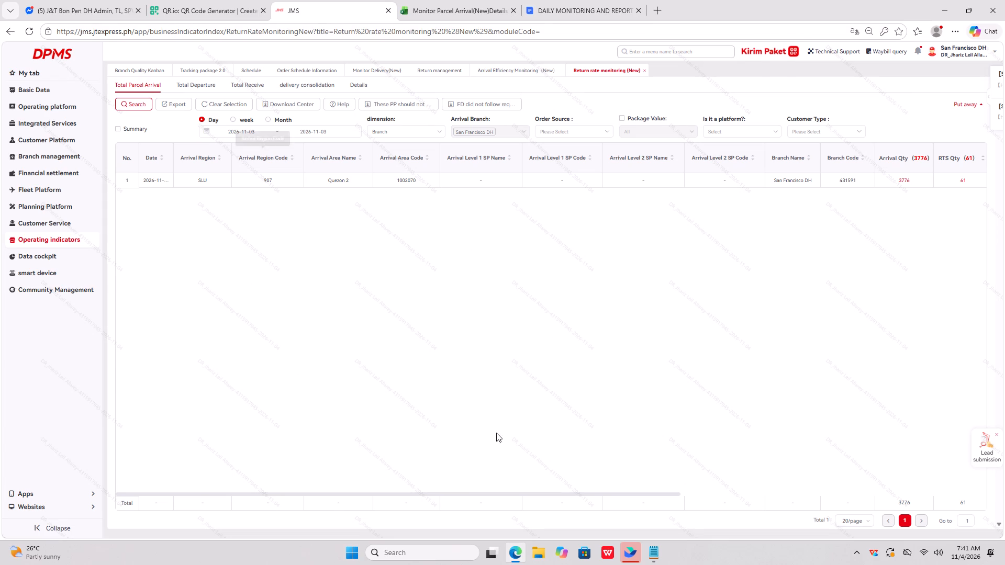
left_click_drag(541, 492, 542, 492)
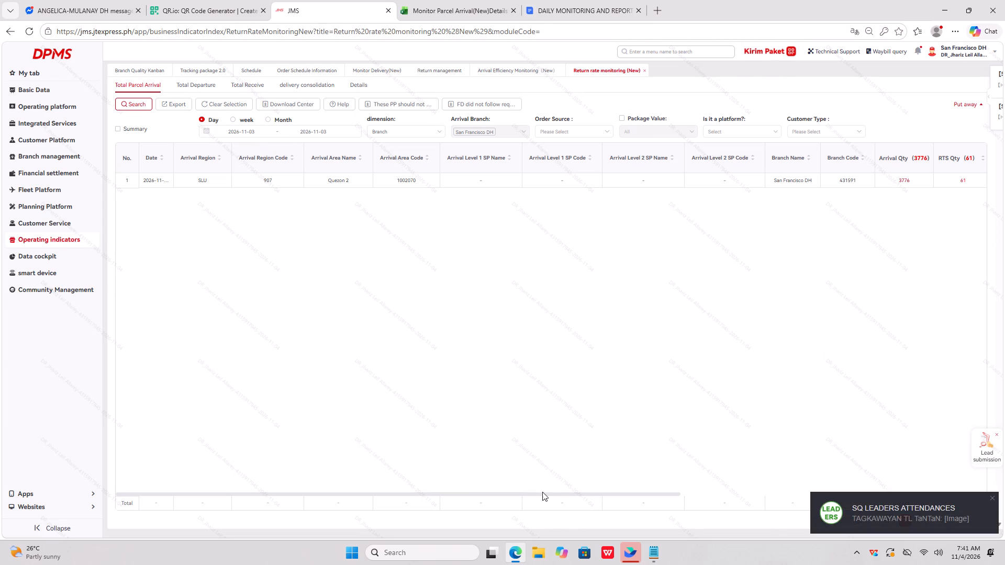
left_click_drag(542, 492, 570, 498)
left_click(555, 431)
left_click_drag(517, 493, 914, 530)
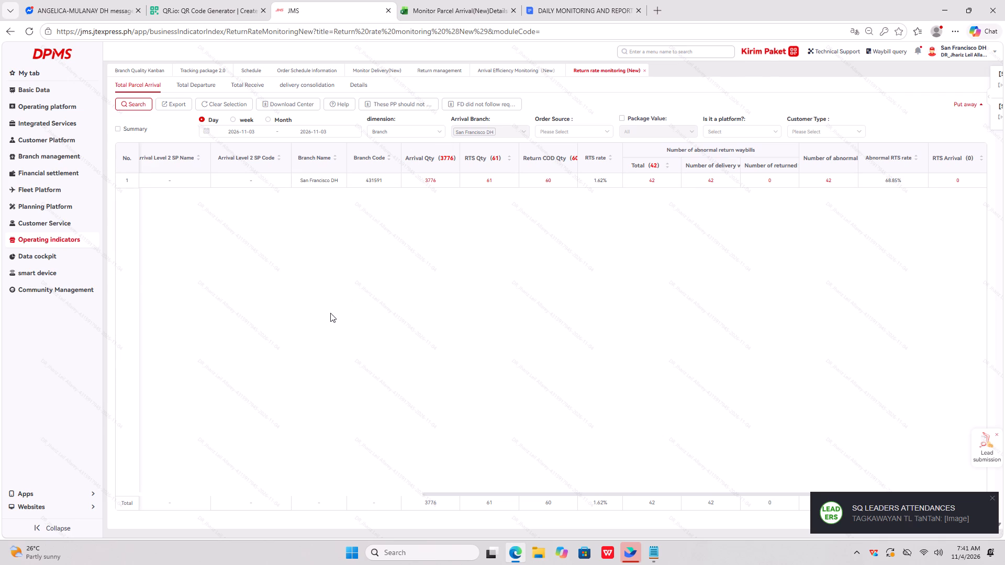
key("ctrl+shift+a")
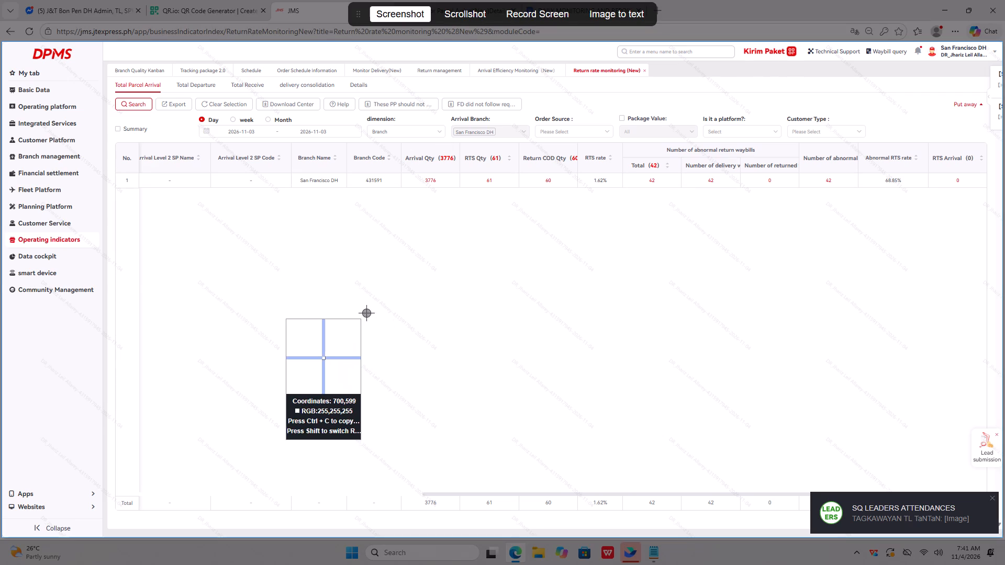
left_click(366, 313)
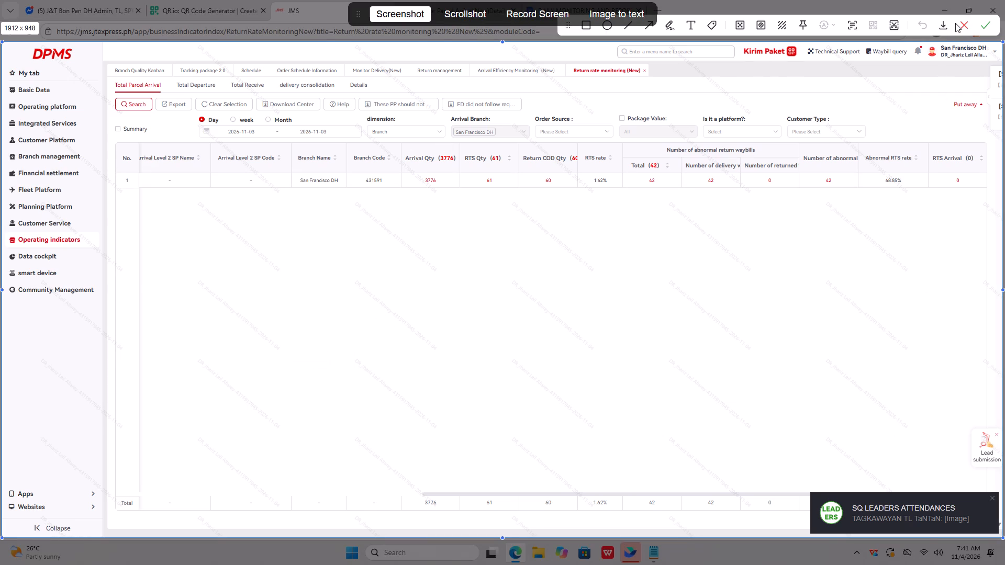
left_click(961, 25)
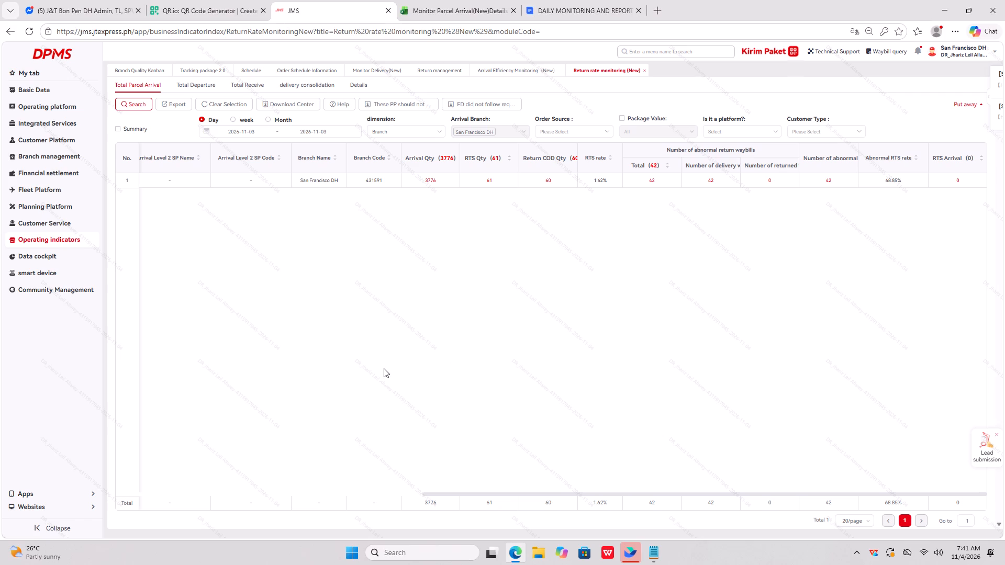
Capture the Return rate monitoring page to the clipboard, with red boxes around the date range and the branch row from Branch Name through RTS rate.
key("ctrl+shift+a")
left_click(362, 277)
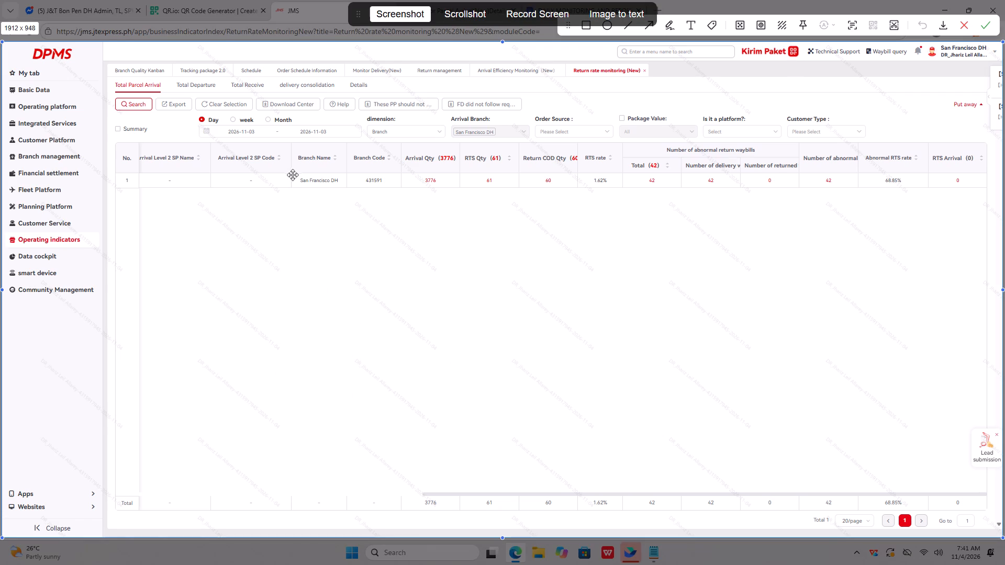
left_click(589, 27)
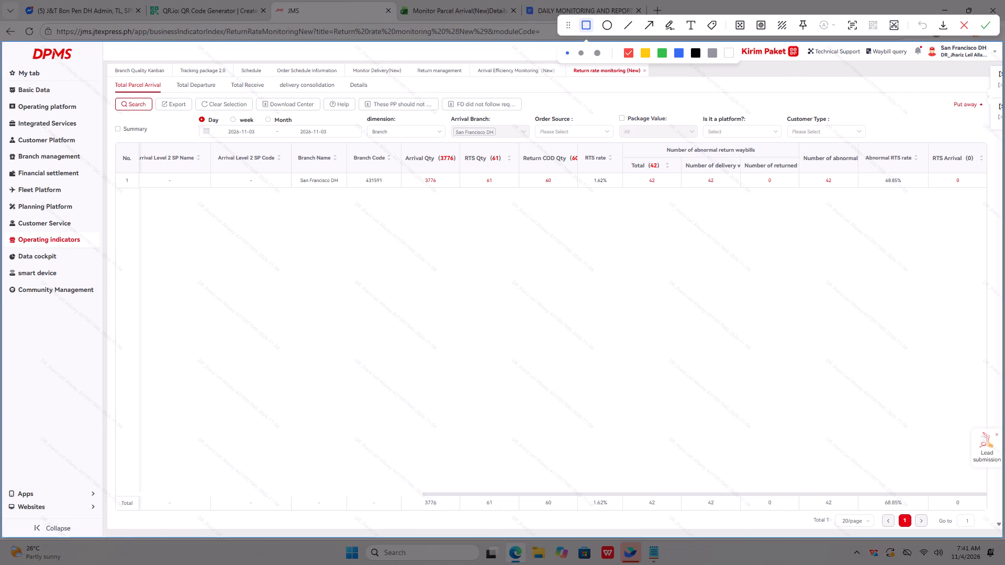
left_click_drag(288, 173, 674, 196)
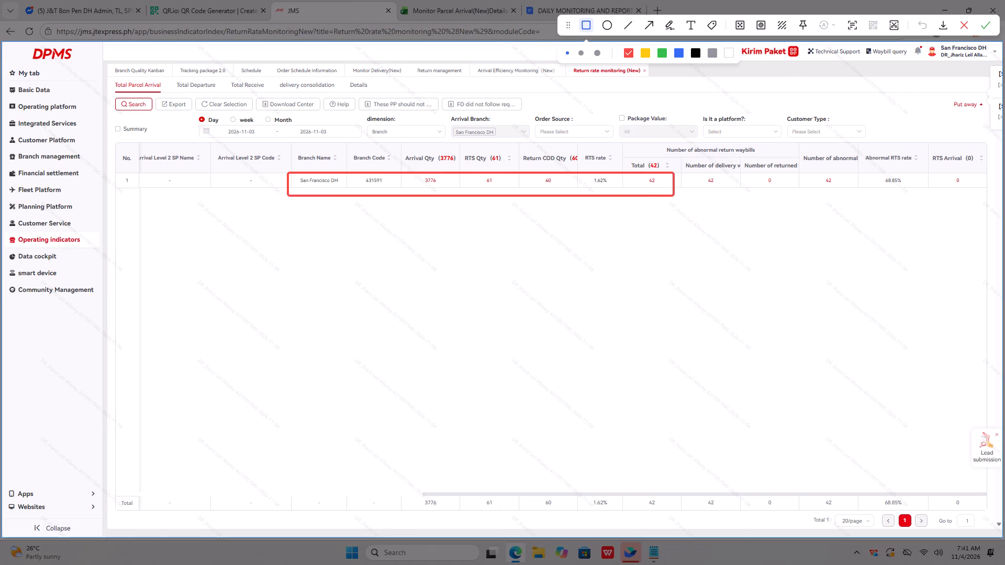
left_click_drag(674, 196, 625, 190)
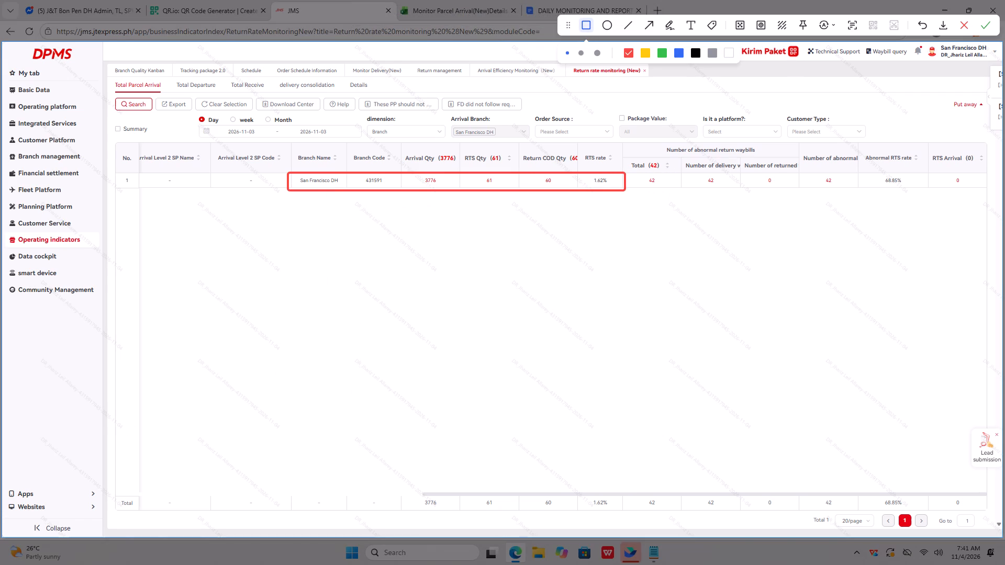
left_click_drag(200, 118, 363, 140)
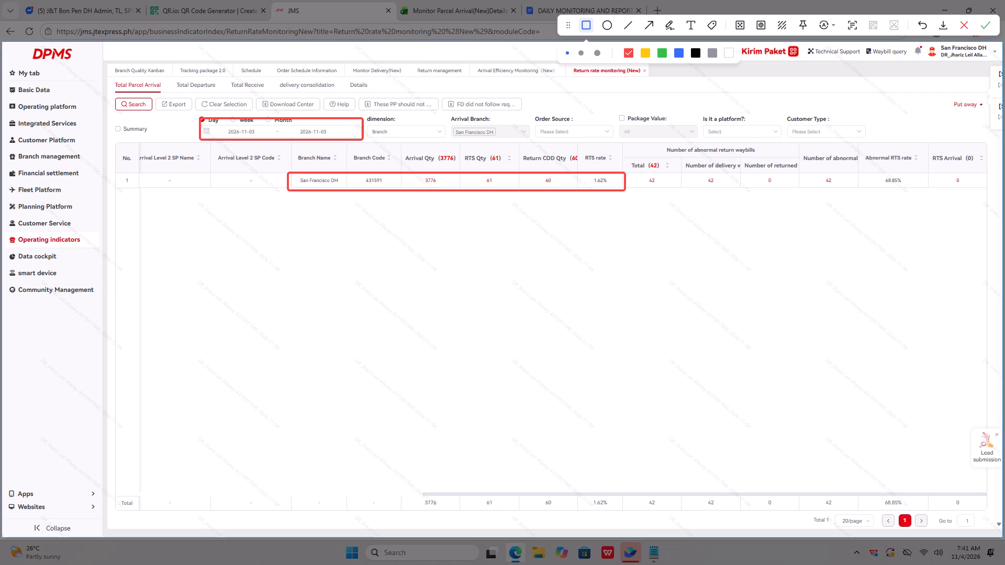
left_click_drag(363, 140, 364, 140)
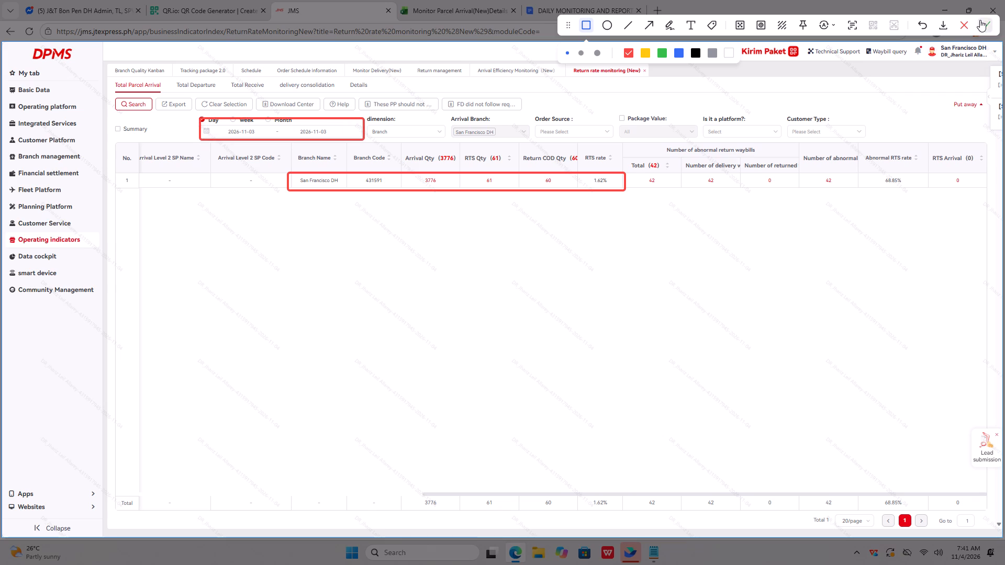
left_click(982, 20)
Switch to Feishu and paste the return rate screenshot into the SOUTHERN QUEZON INDICATORS MONITORING message draft, below the arrival efficiency screenshot.
left_click(630, 549)
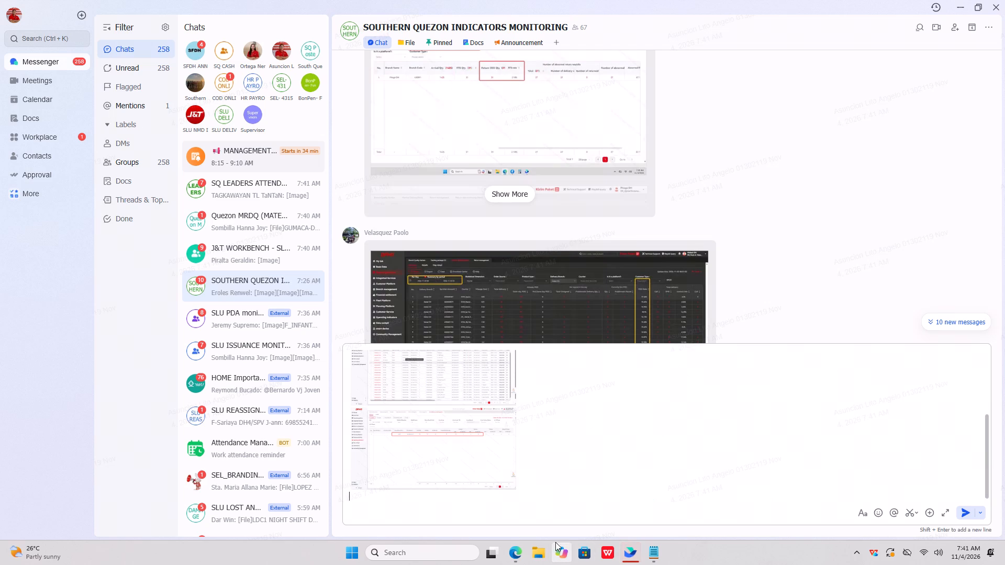
key("ctrl+v")
Back in Edge, consult the checklist's next example, open Actual POD Static in JMS, and search the summary for 2026-11-03.
left_click(515, 547)
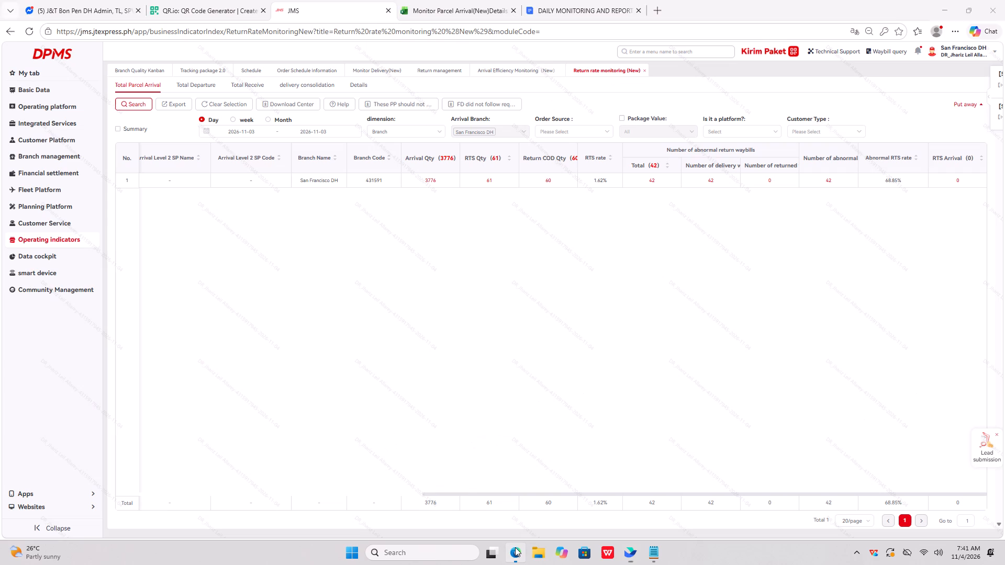
left_click(608, 11)
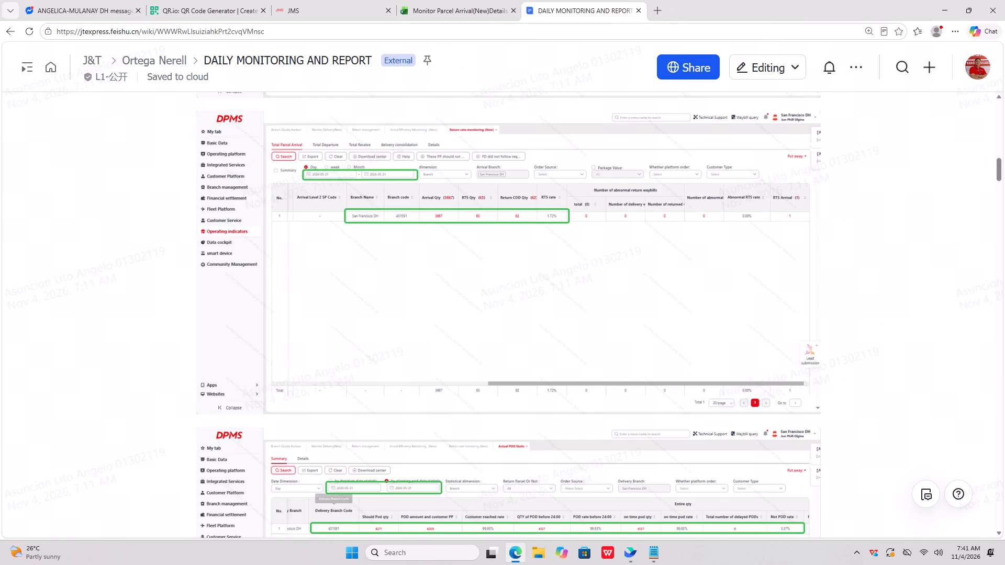
scroll(468, 289, "down", 3)
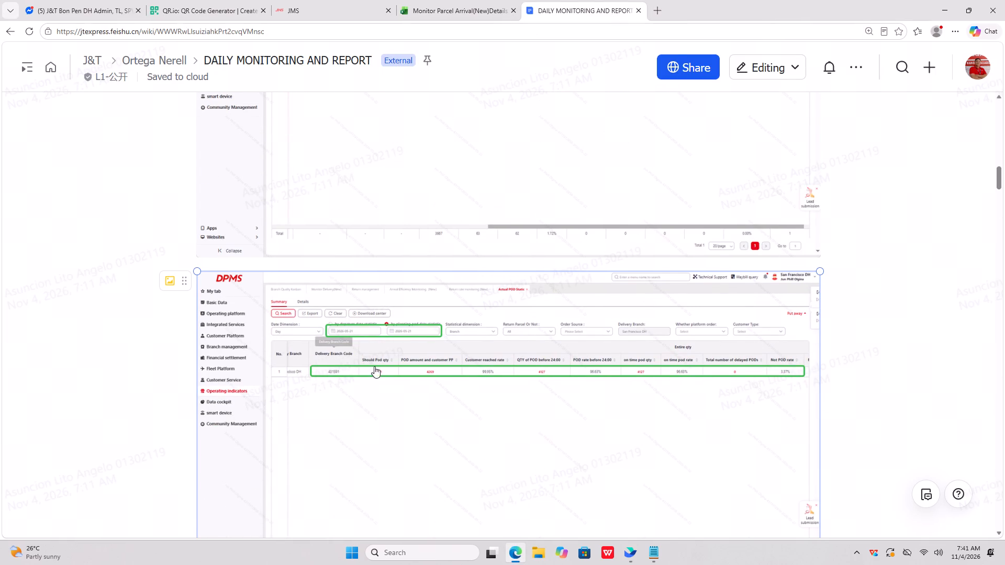
left_click(327, 2)
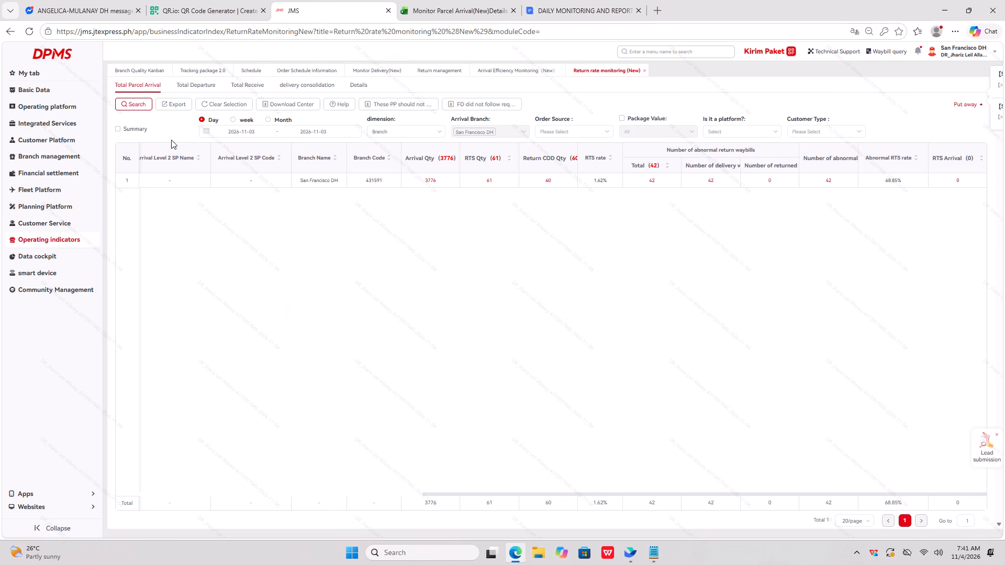
left_click(62, 239)
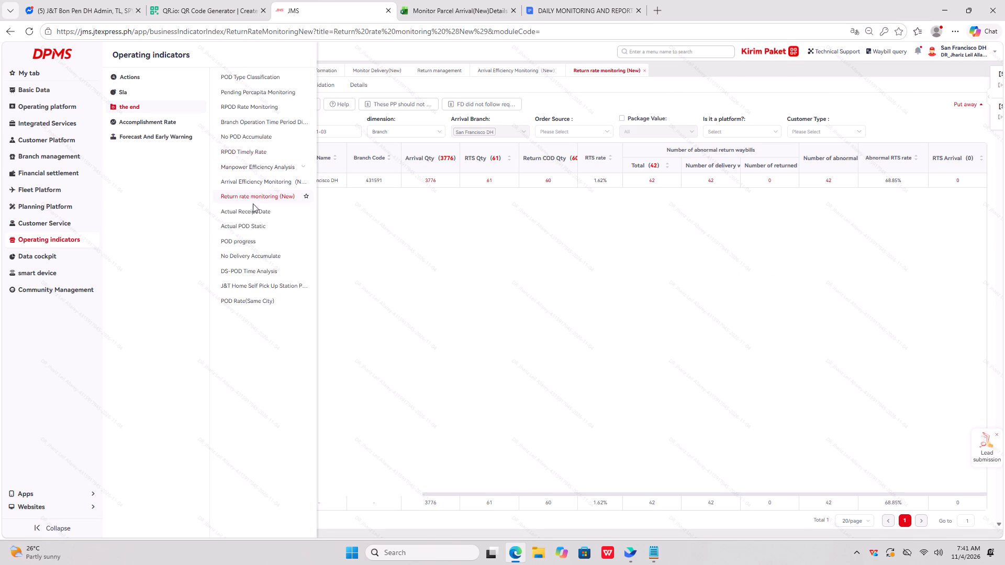
left_click(251, 224)
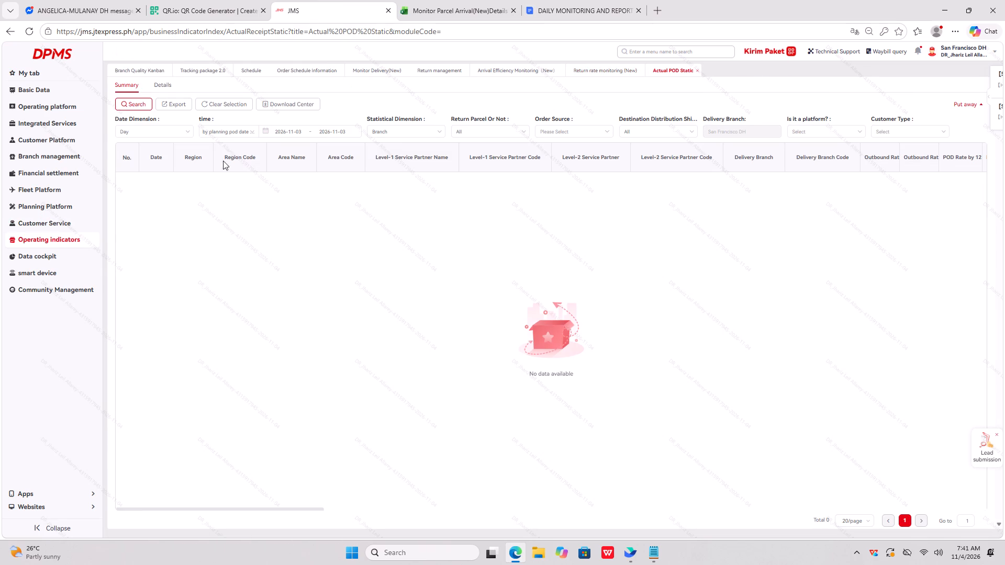
left_click(146, 107)
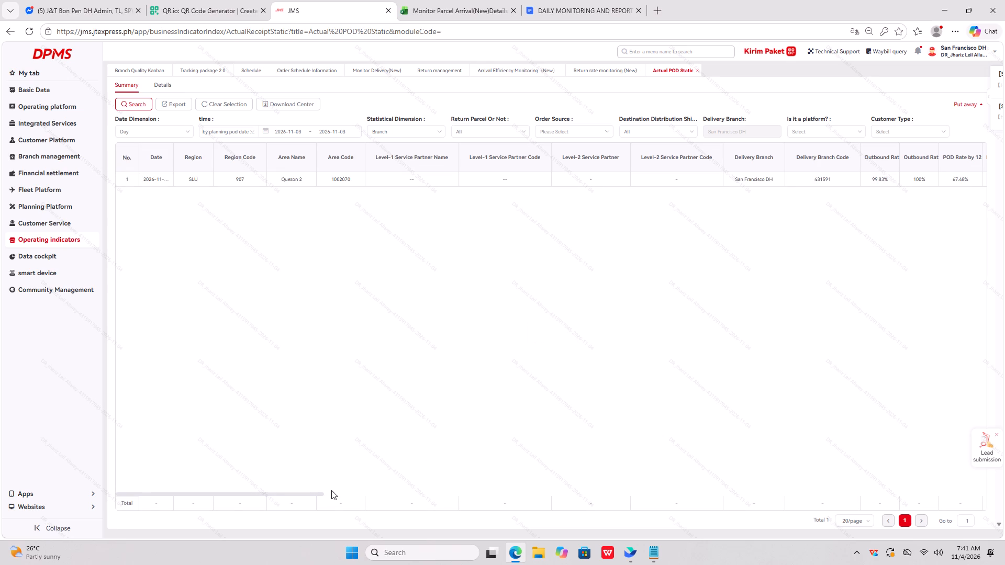
Capture the Actual POD Static page to the clipboard, with red boxes around the date range and the result row from POD Rate by 12 through Not POD rate.
left_click_drag(315, 493, 500, 500)
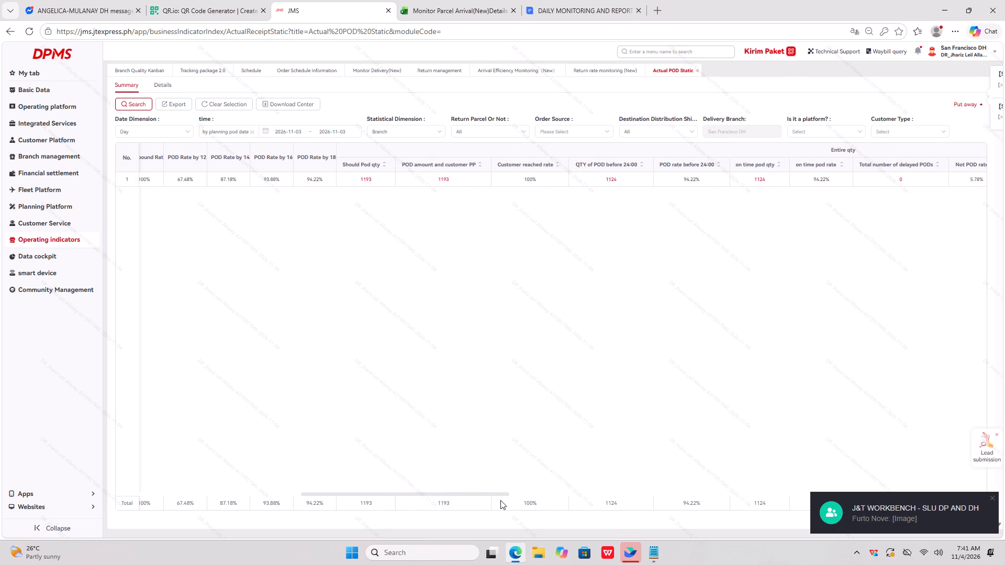
left_click_drag(500, 500, 504, 497)
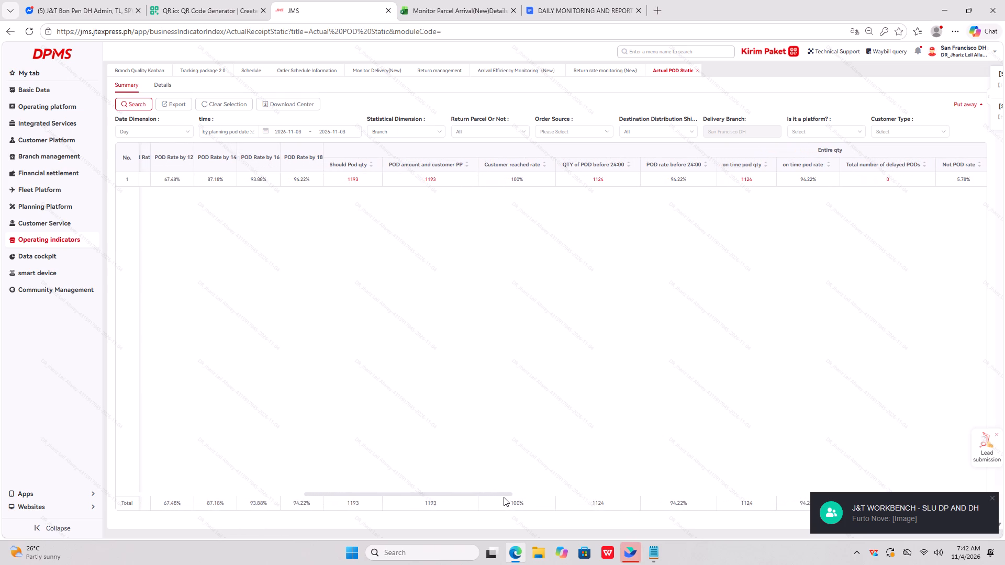
left_click_drag(504, 497, 505, 499)
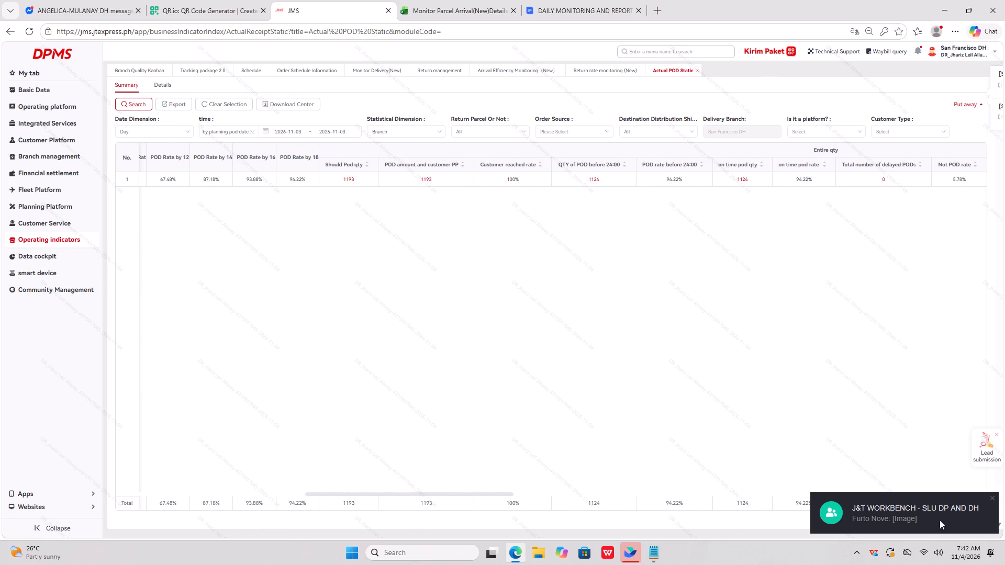
left_click(990, 495)
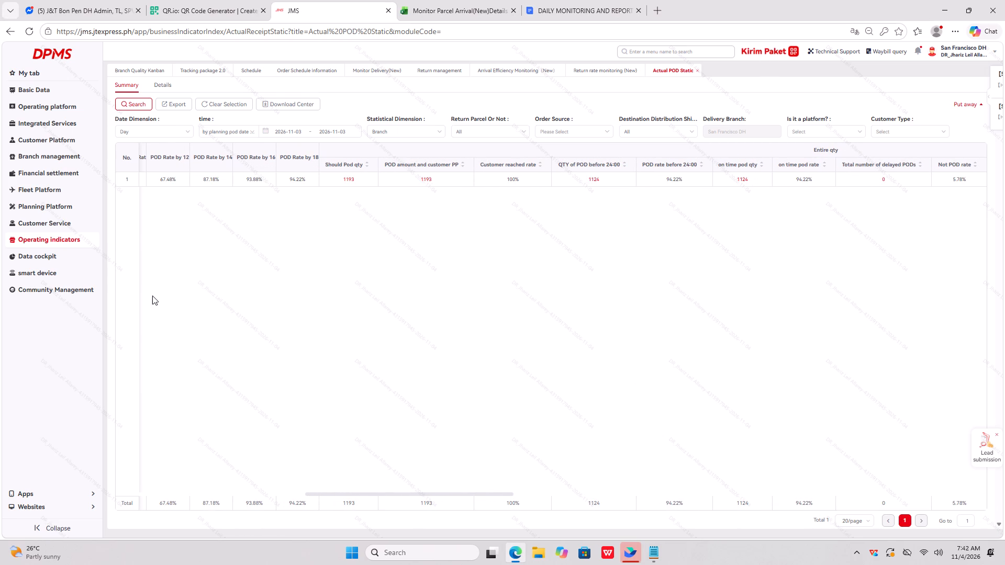
key("ctrl+shift+a")
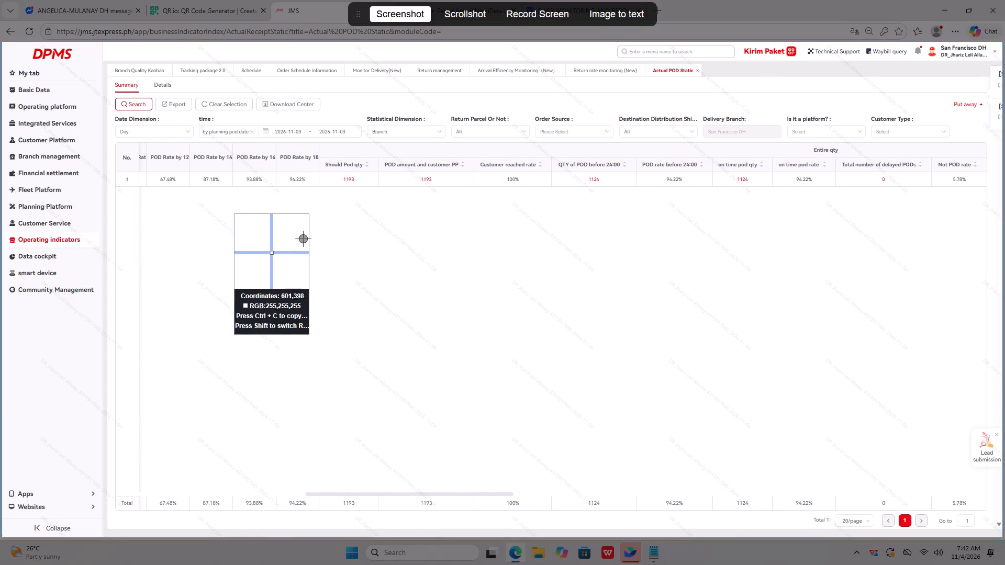
left_click(291, 276)
left_click(361, 269)
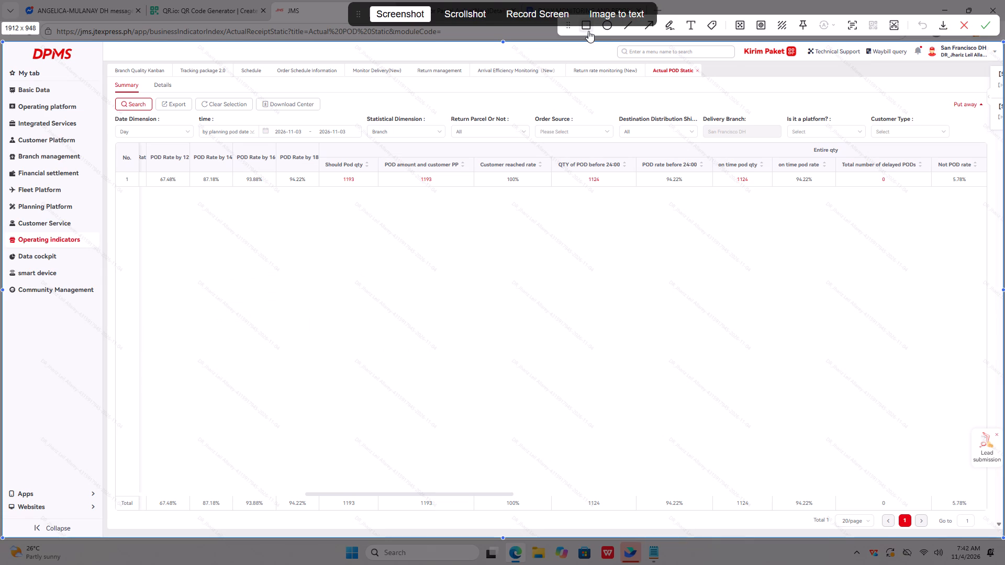
left_click(588, 30)
left_click_drag(140, 172, 895, 172)
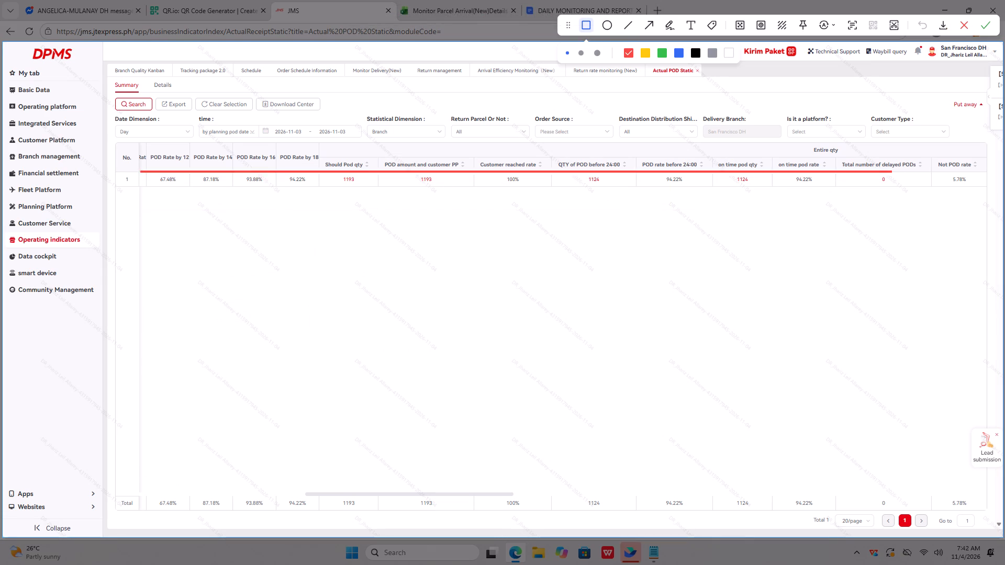
left_click_drag(895, 172, 983, 195)
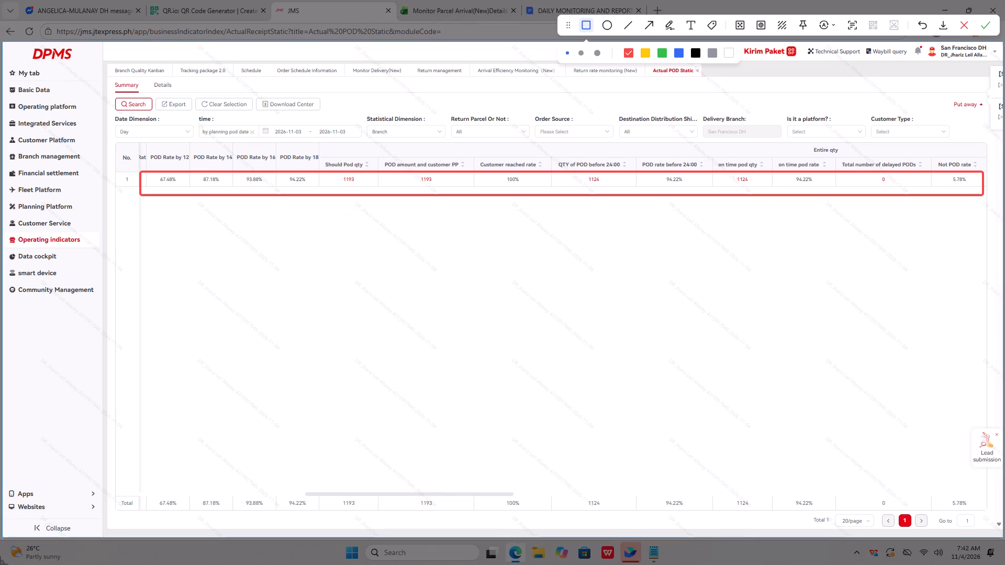
left_click_drag(255, 120, 352, 148)
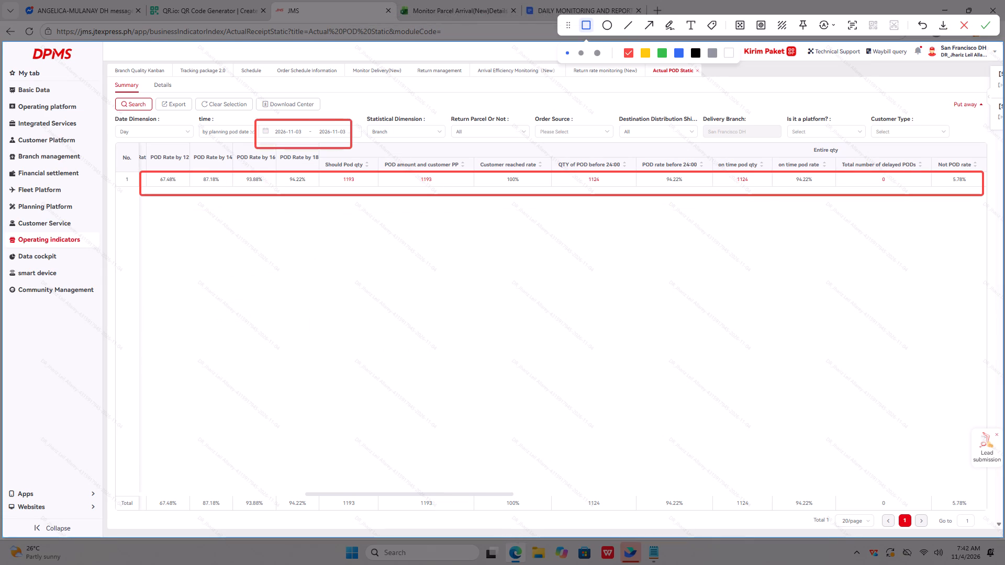
left_click_drag(352, 148, 363, 143)
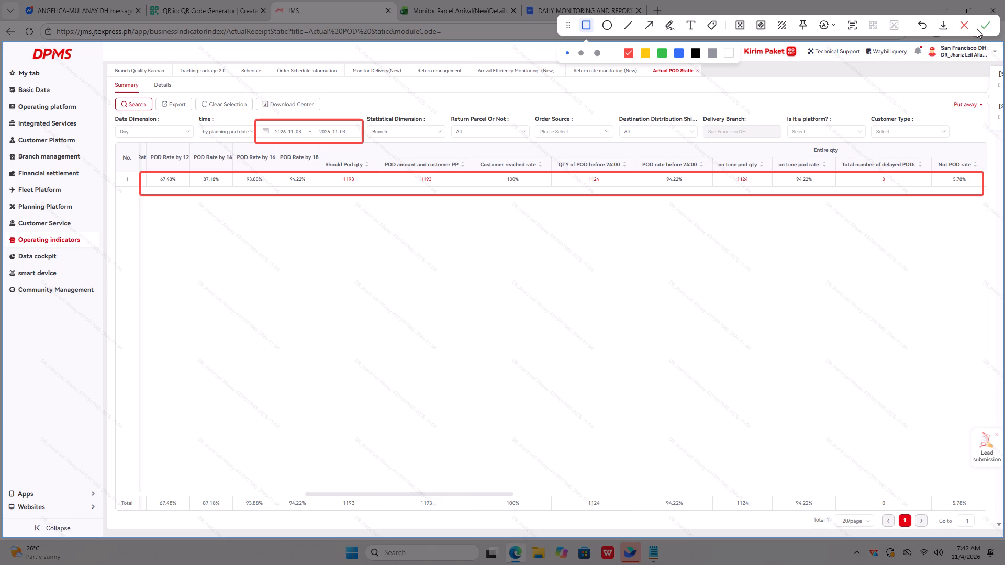
left_click(982, 24)
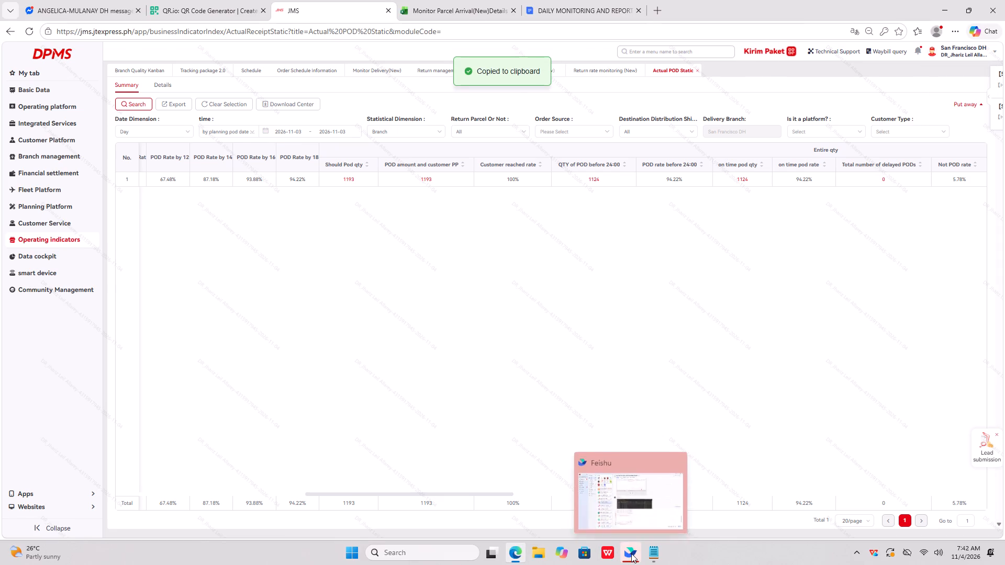
Switch to Feishu and paste the Actual POD Static screenshot into the SOUTHERN QUEZON INDICATORS MONITORING message draft, below the return rate screenshot.
left_click(631, 553)
key("ctrl+v")
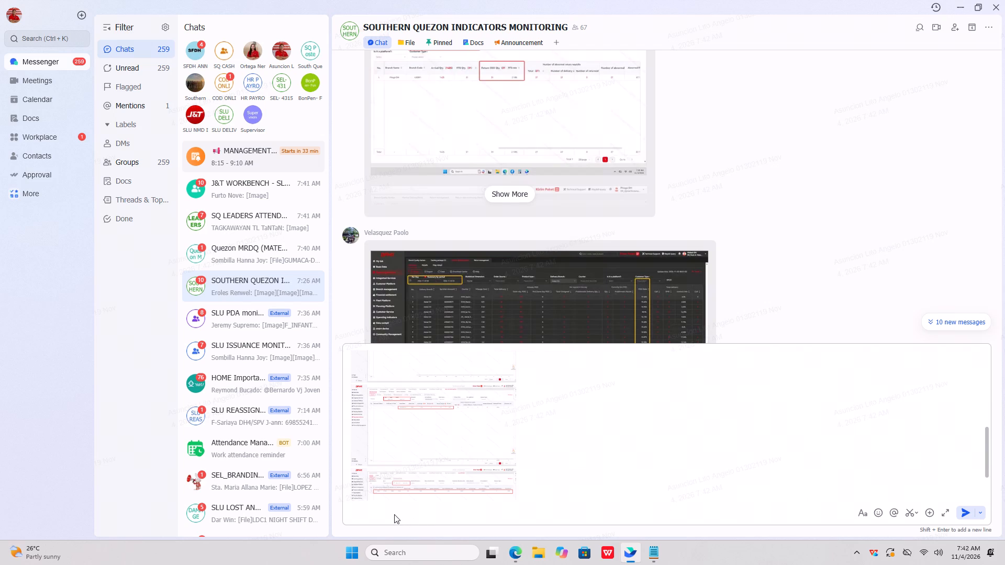
scroll(365, 507, "down", 4)
scroll(400, 479, "down", 3)
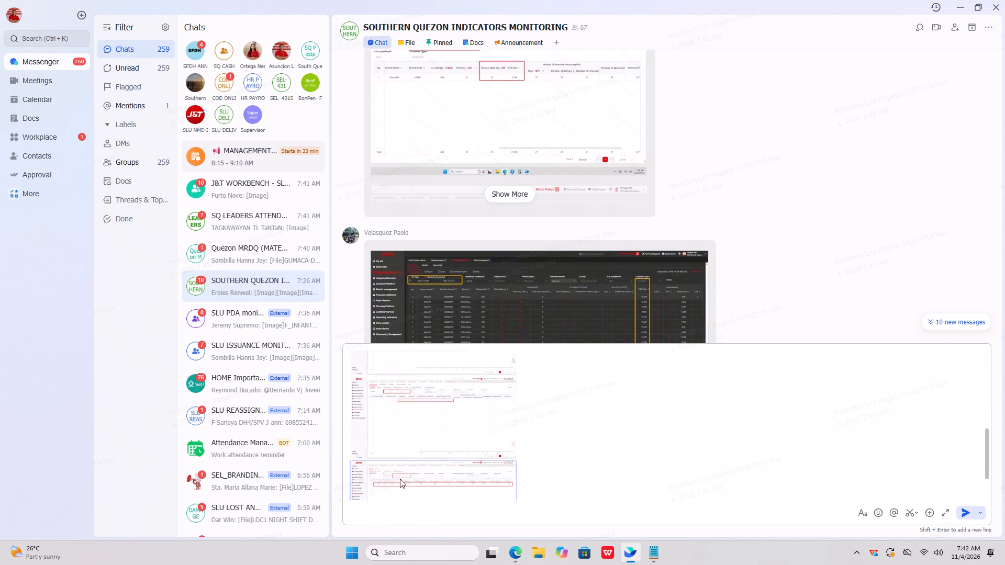
Caption the draft "SAN FRANCISCO DH 11-4-26" below the pasted screenshots and send the message to the SOUTHERN QUEZON INDICATORS MONITORING group.
scroll(400, 479, "down", 6)
type("SA")
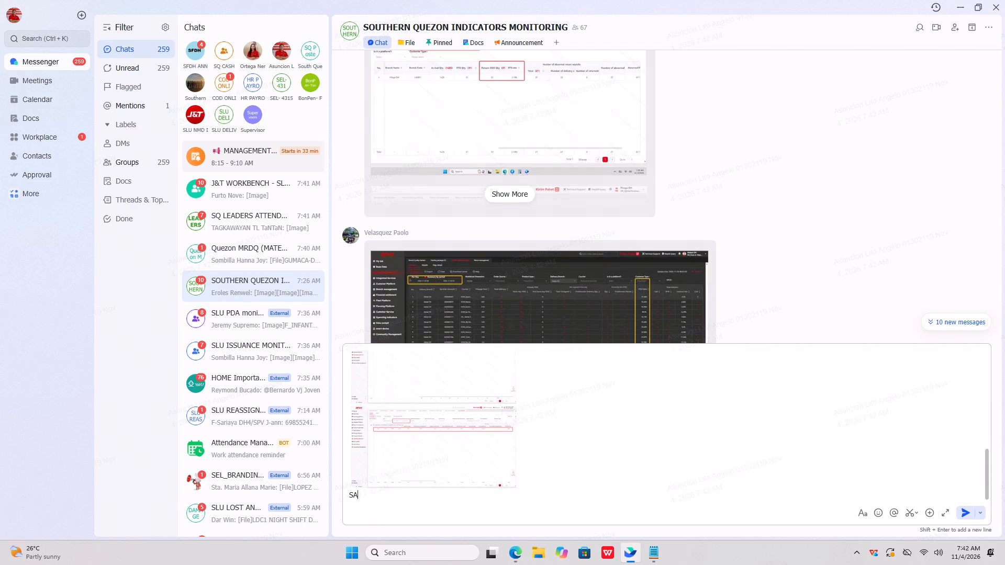
type("N FRANCISOC DH")
key("space")
type("11")
key("minus")
type("4-26")
left_click(404, 495)
key("BackSpace")
key("BackSpace")
type("CO")
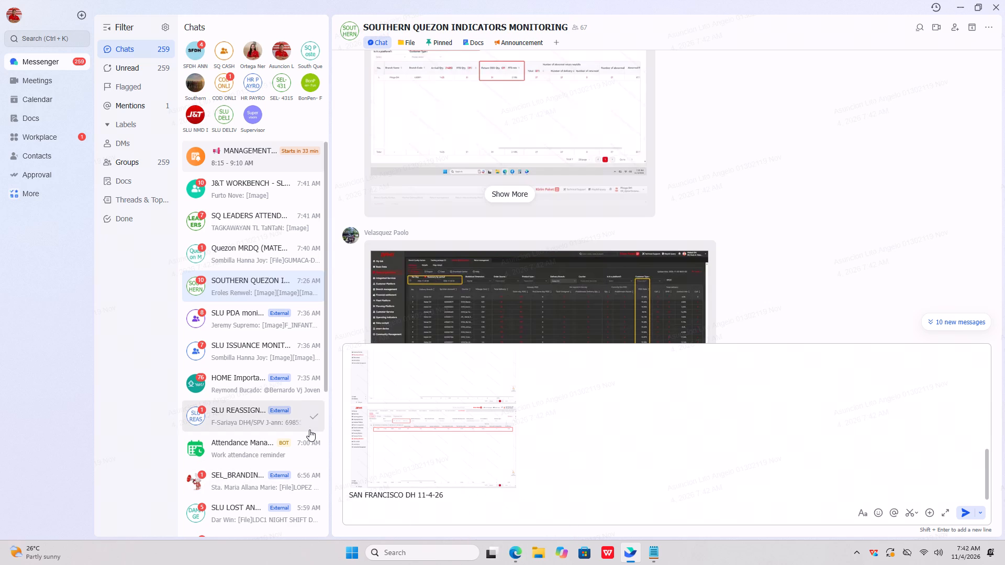
key("Return")
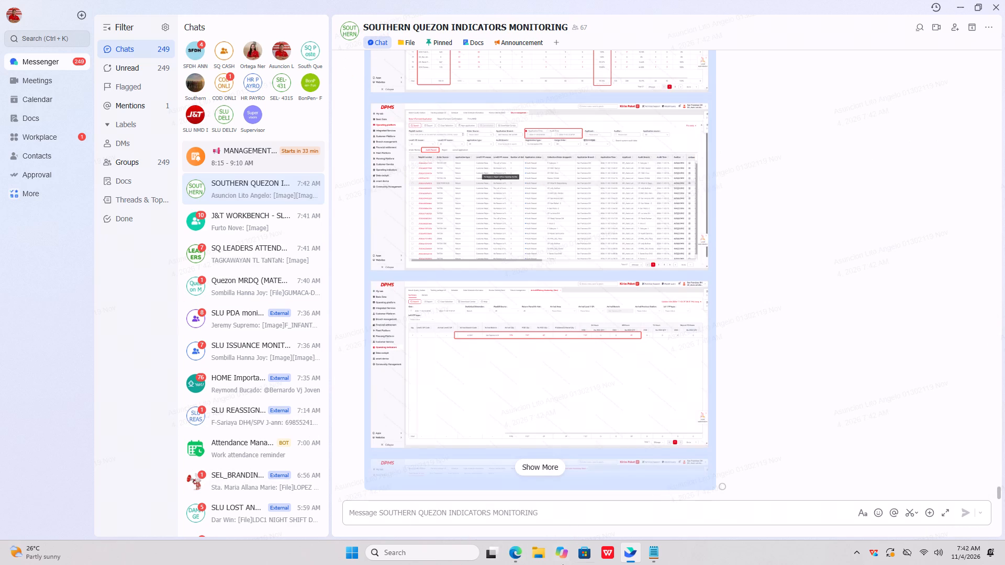
Back in Edge, close JMS pages Actual POD Static, Return rate monitoring, Arrival Efficiency Monitoring, Return management and Monitor Delivery; show the Schedule page.
left_click(512, 552)
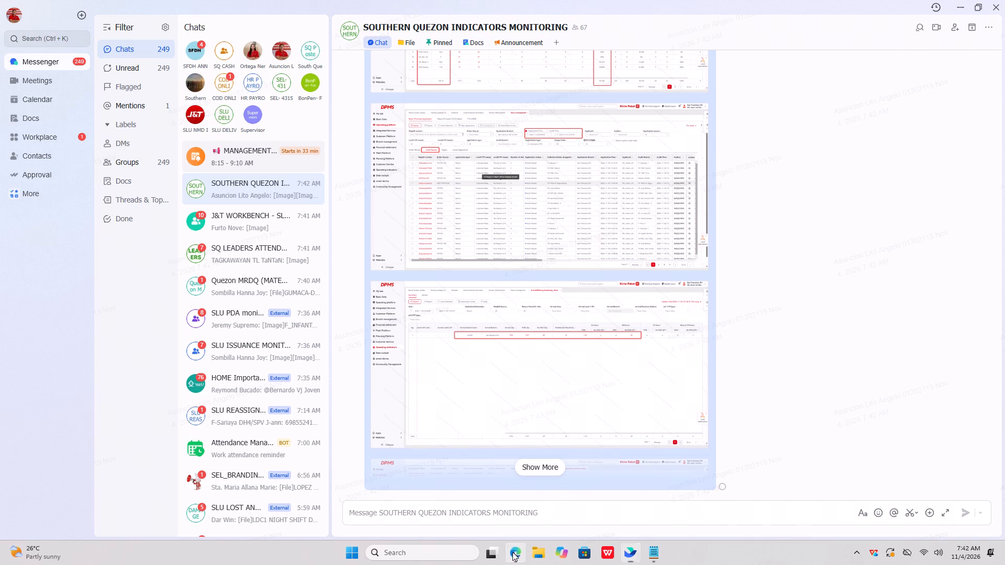
left_click(696, 69)
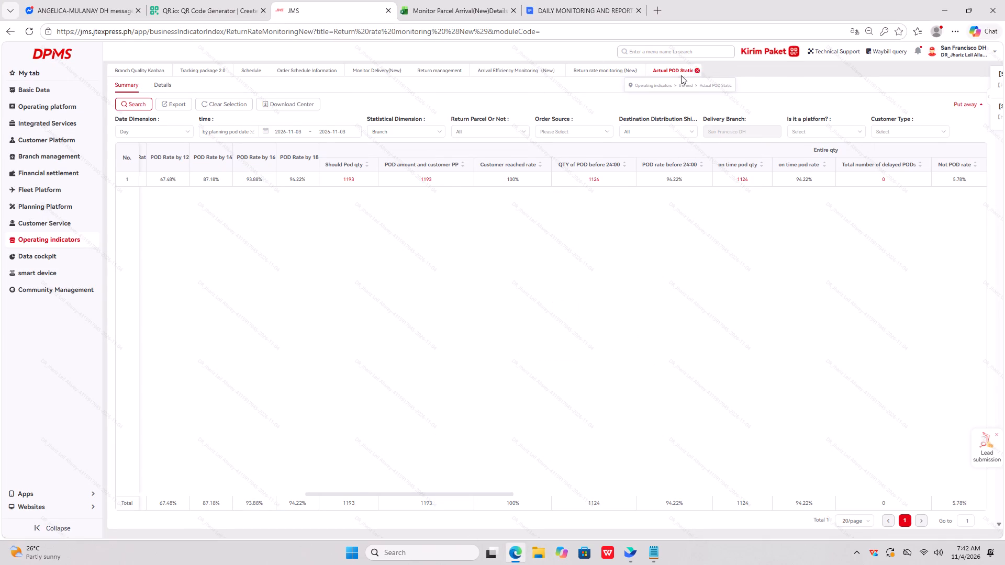
left_click(646, 73)
left_click(645, 71)
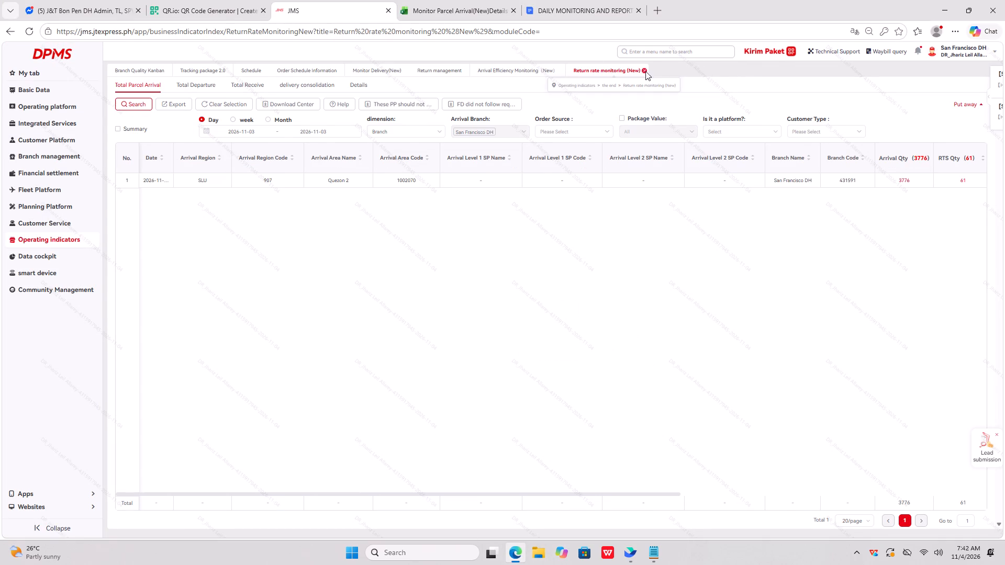
left_click(566, 69)
left_click(470, 73)
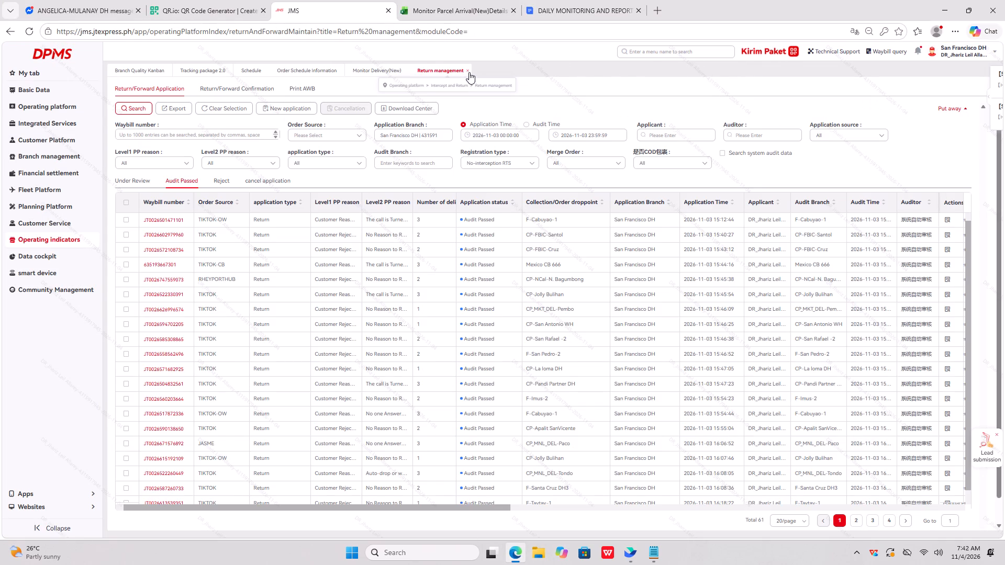
left_click(466, 70)
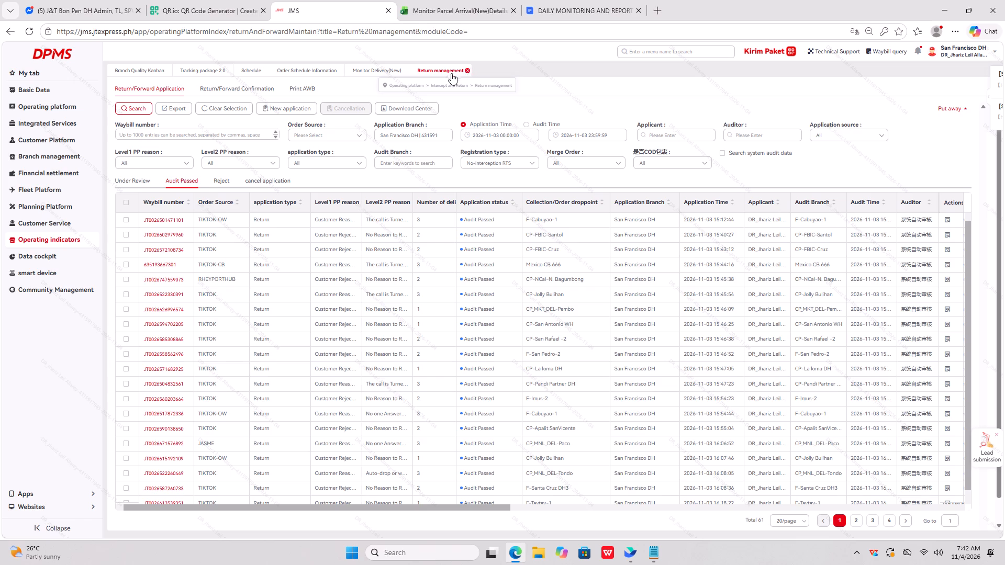
left_click(408, 71)
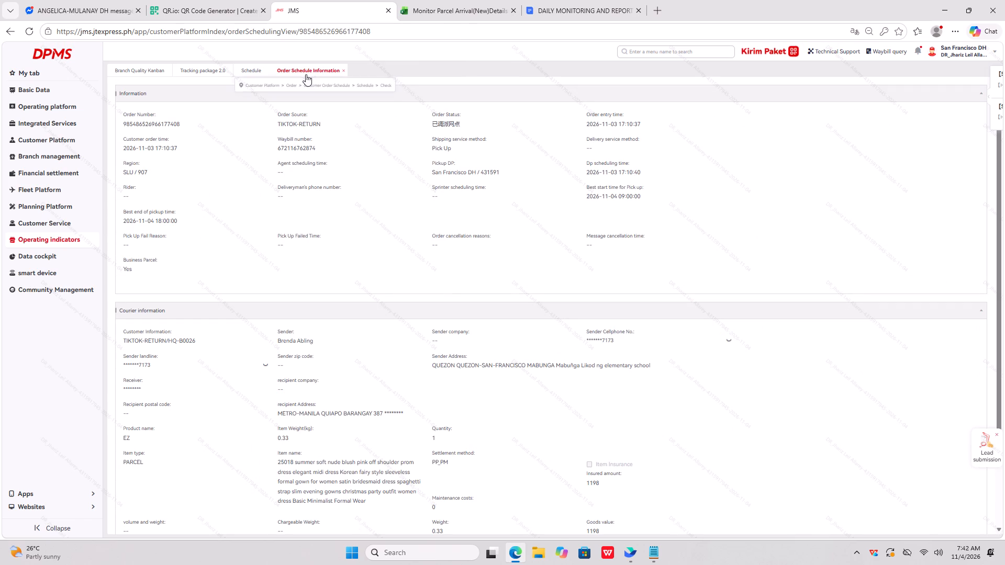
left_click(244, 69)
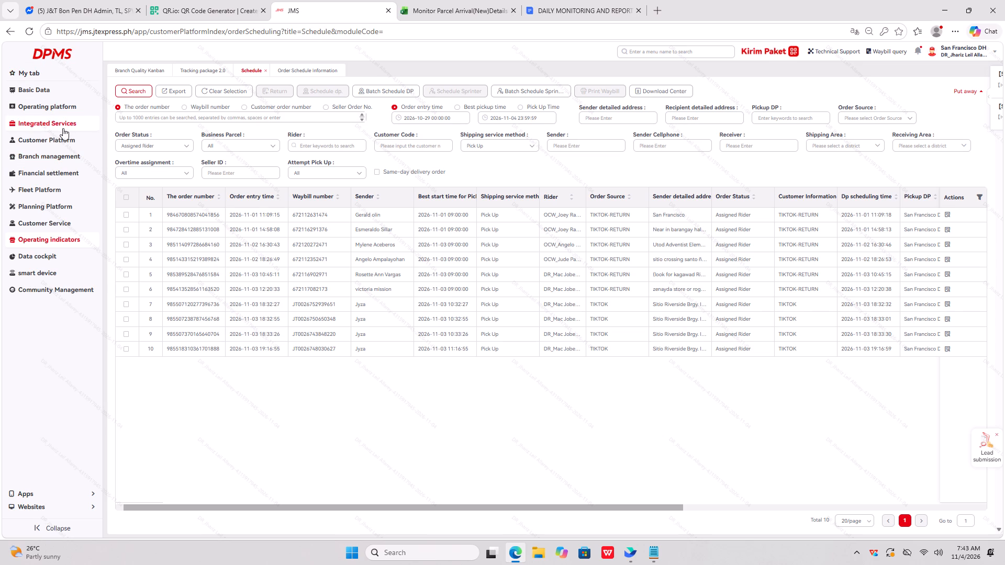
Open Monitor Parcel Arrival(New) in JMS, search the summary for 2026-11-03, and bring the Should Arrive Quantity and Arrived columns into view.
left_click(58, 108)
left_click(131, 149)
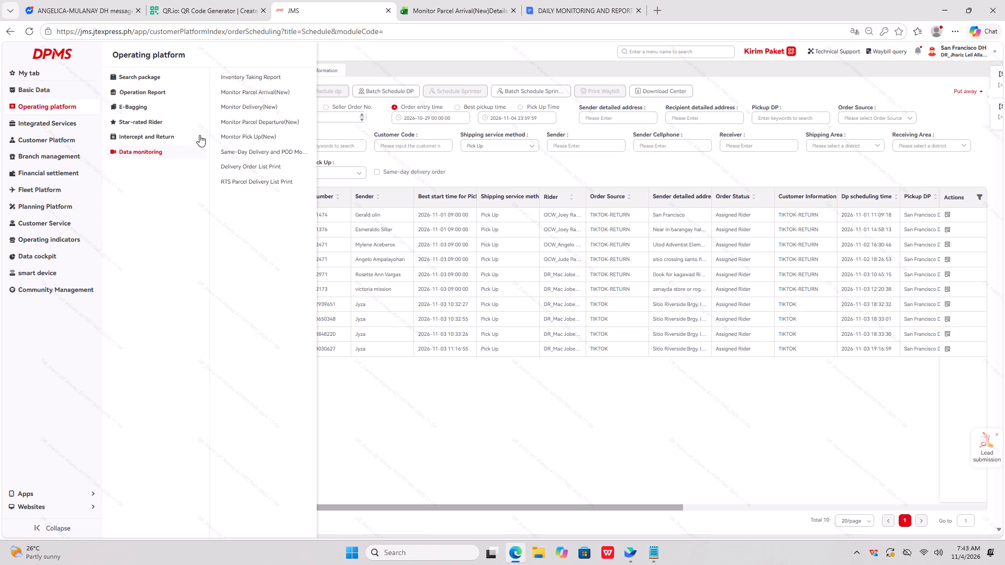
left_click(244, 96)
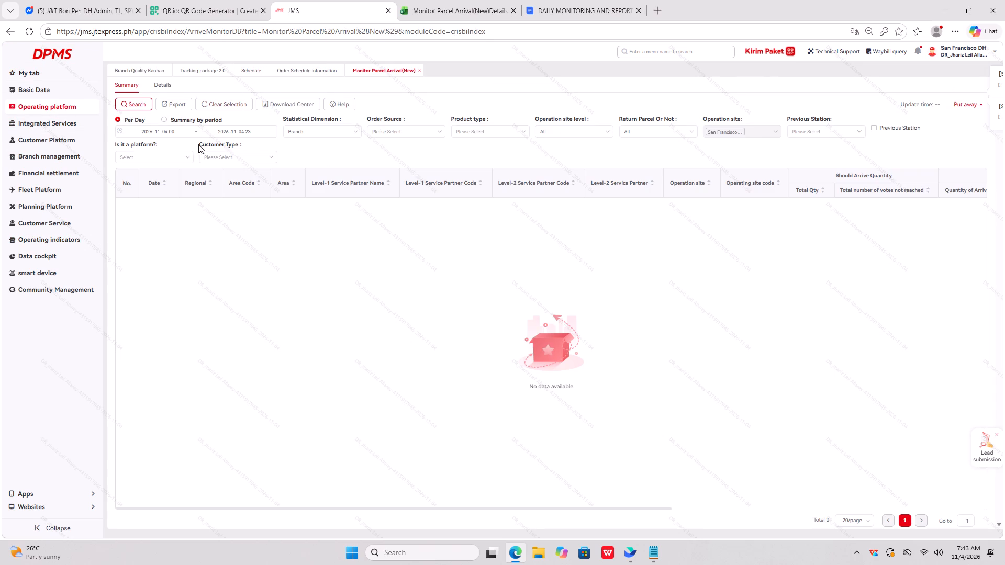
left_click(262, 131)
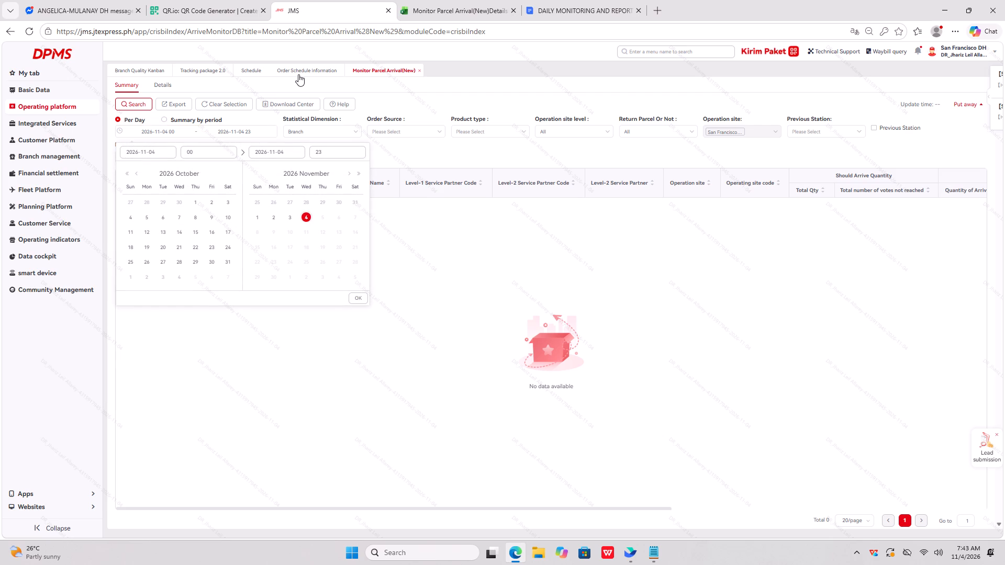
left_click(287, 216)
left_click(287, 223)
left_click(362, 300)
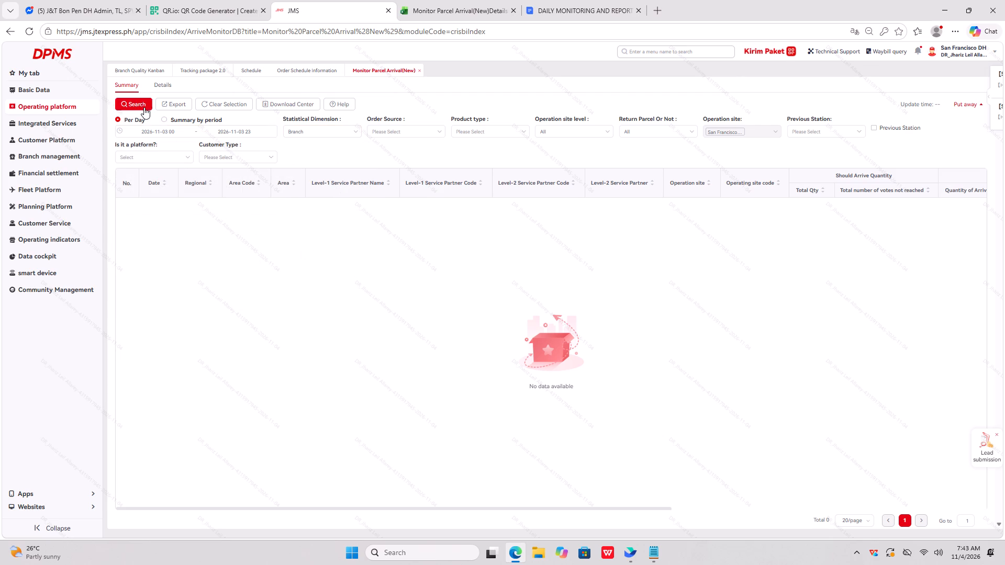
left_click(143, 107)
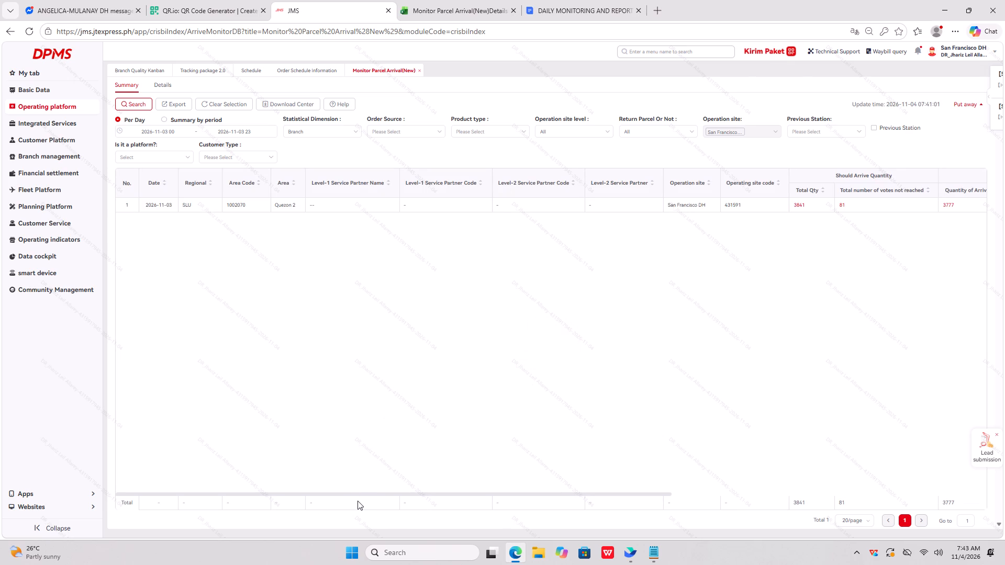
left_click_drag(354, 493, 516, 512)
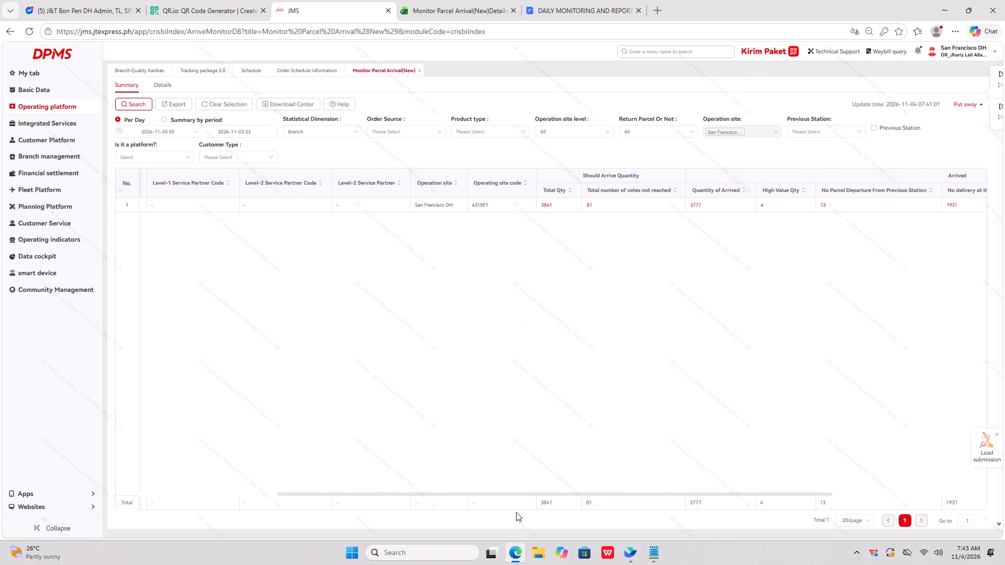
left_click_drag(516, 512, 599, 526)
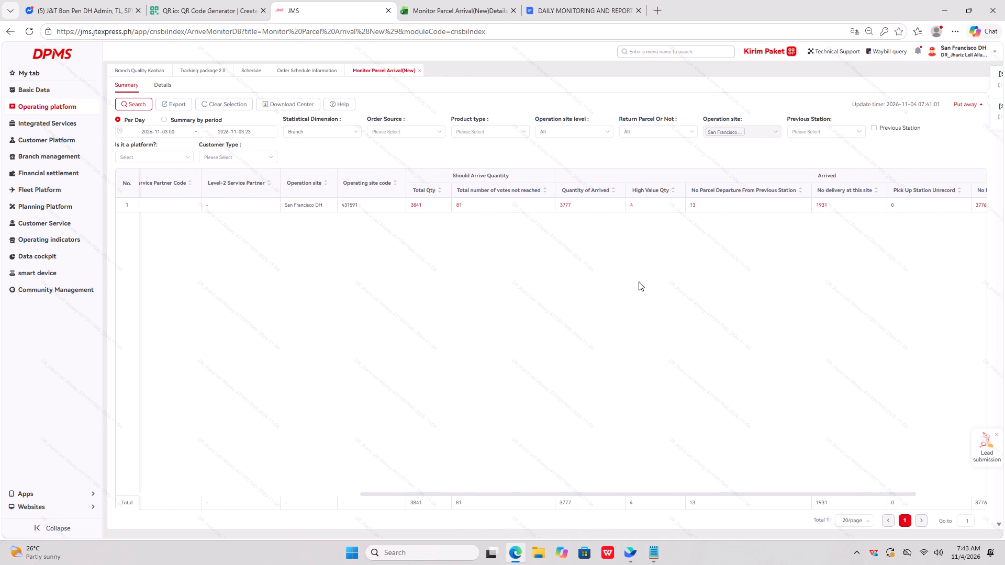